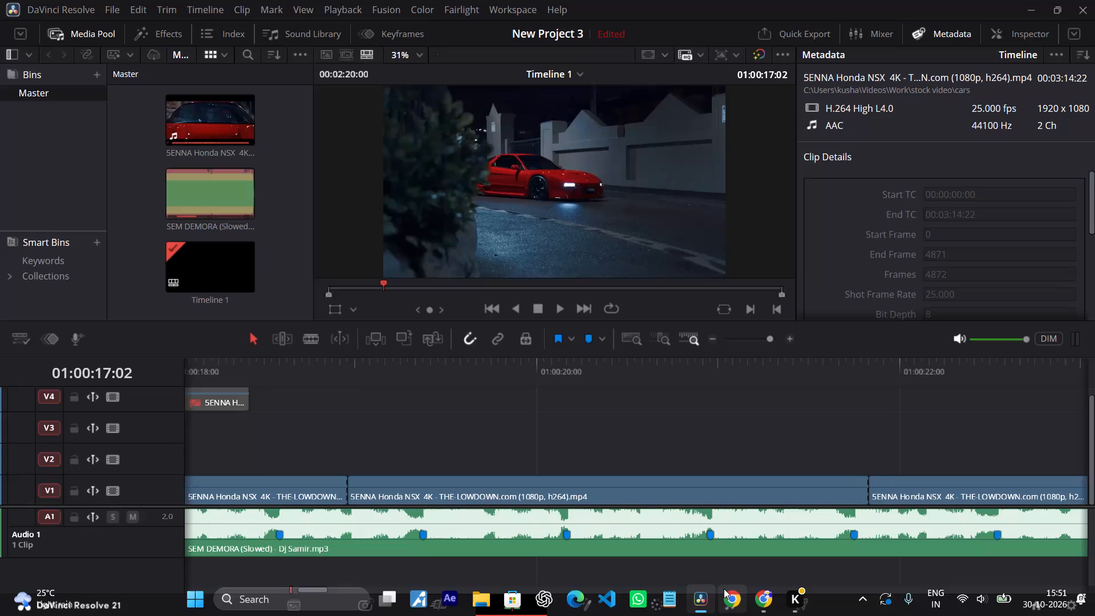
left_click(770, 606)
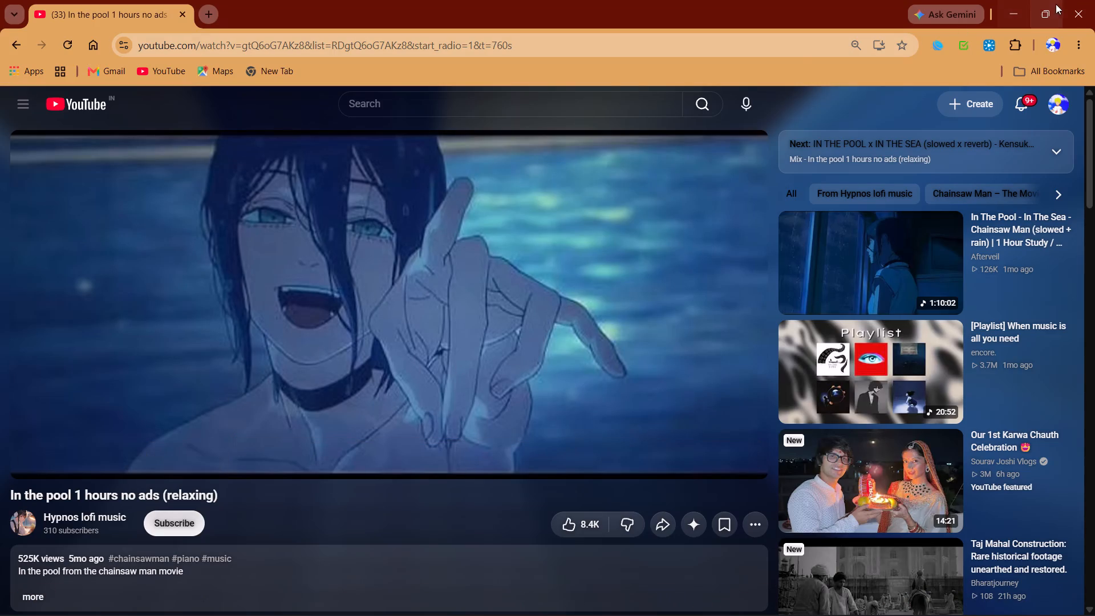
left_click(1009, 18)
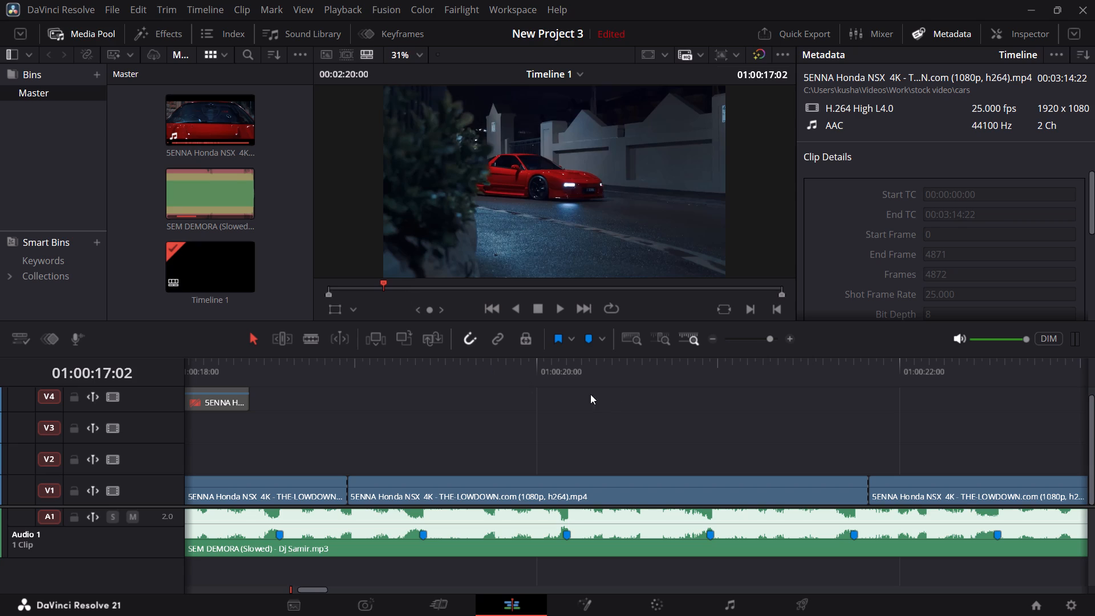
Play and scrub the timeline around 01:00:16:00 to examine the cut from the last V2 clip to the first following V1 clip.
scroll(561, 408, "down", 12, "alt")
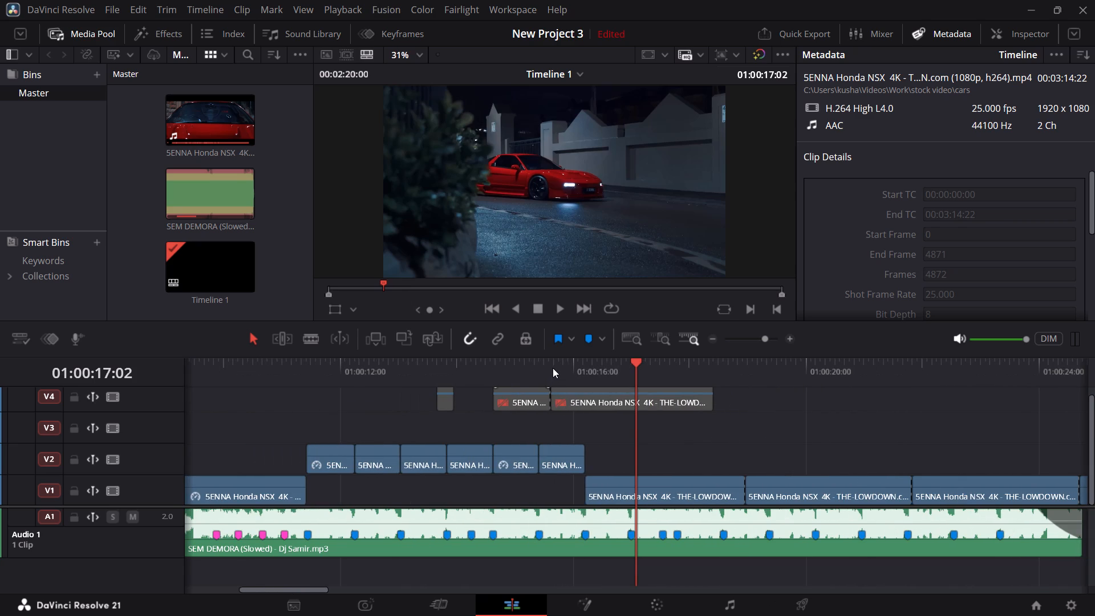
left_click(553, 368)
key("space")
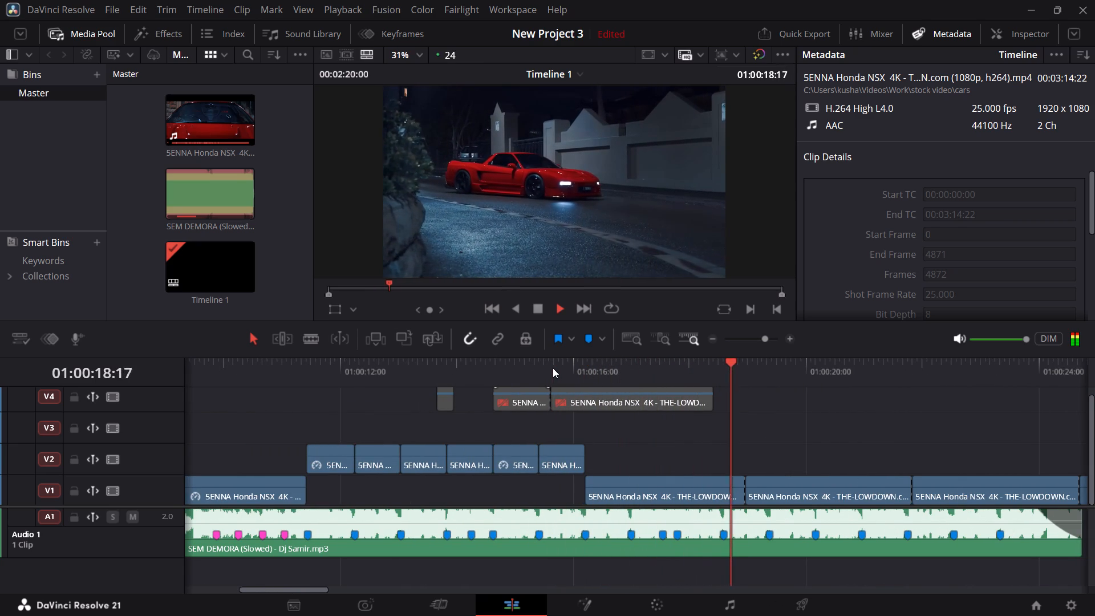
key("space")
left_click(556, 363)
key("space")
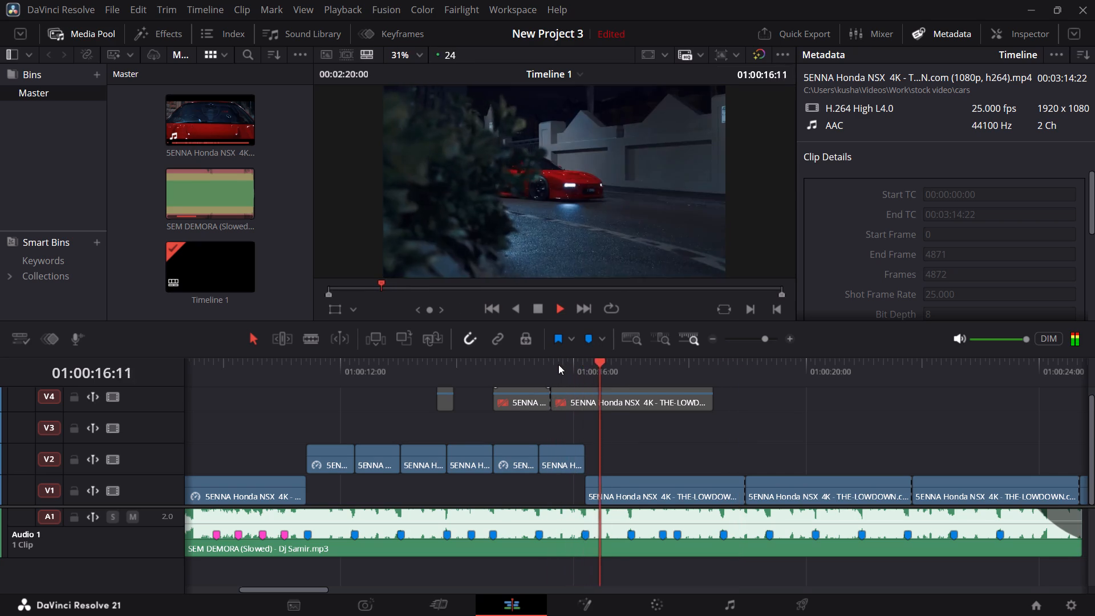
key("space")
left_click_drag(589, 362, 573, 370)
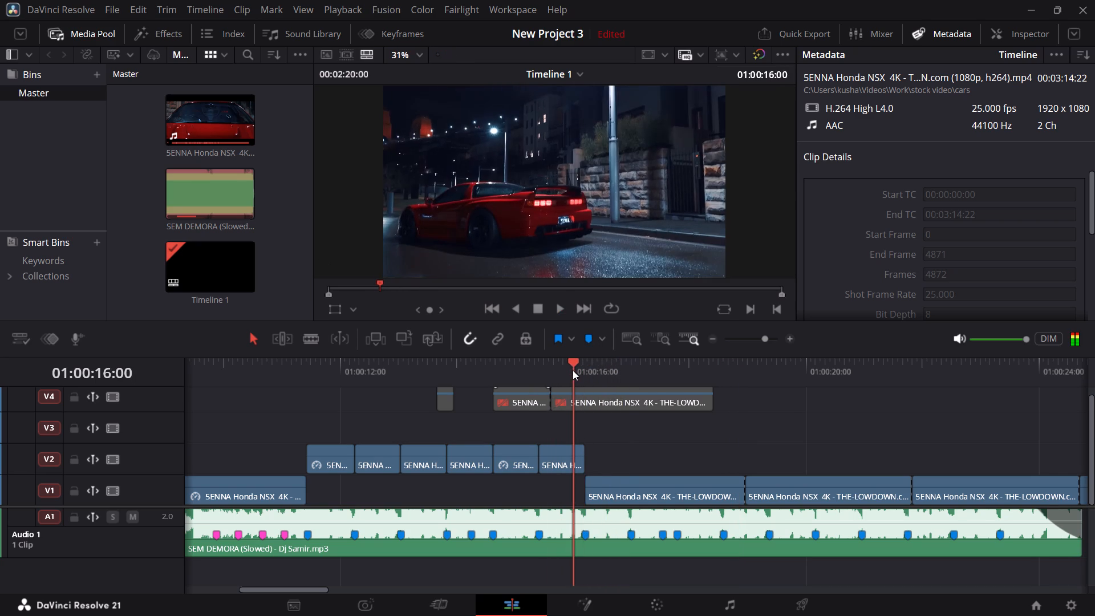
left_click_drag(573, 370, 601, 371)
scroll(724, 505, "up", 12, "alt")
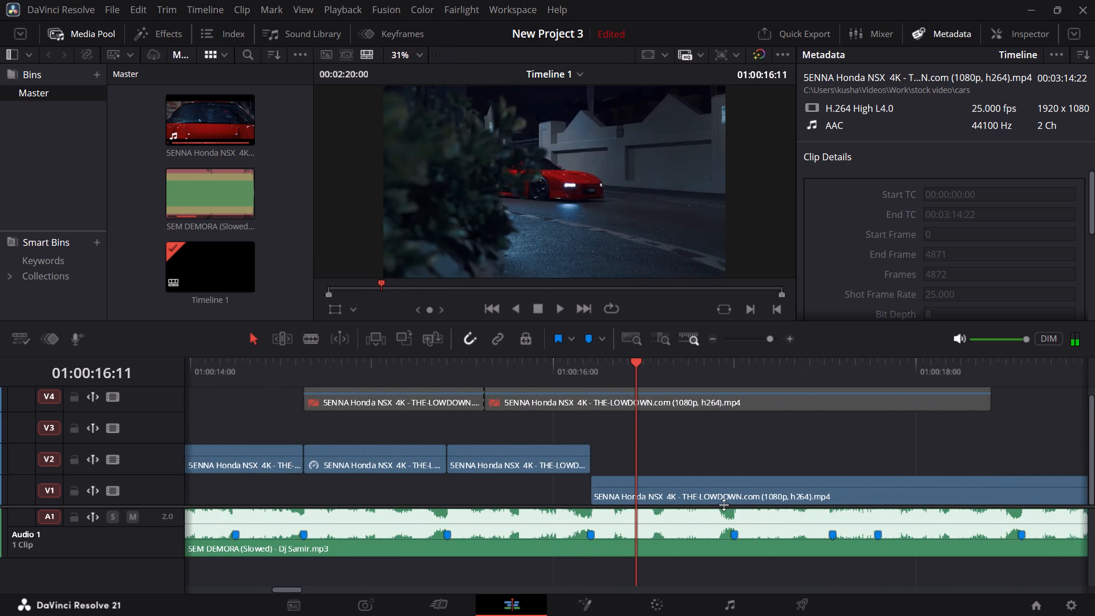
Trim one frame off the start of the V1 clip at 01:00:16:06 and slide it back against the end of the V2 clip.
left_click(590, 369)
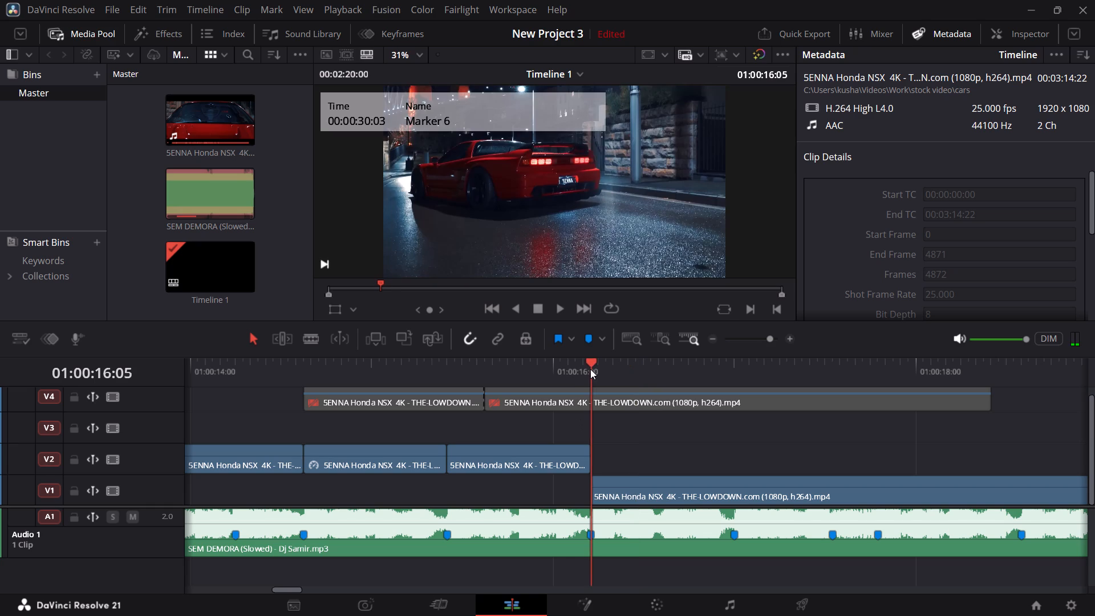
key("Left")
key("Left")
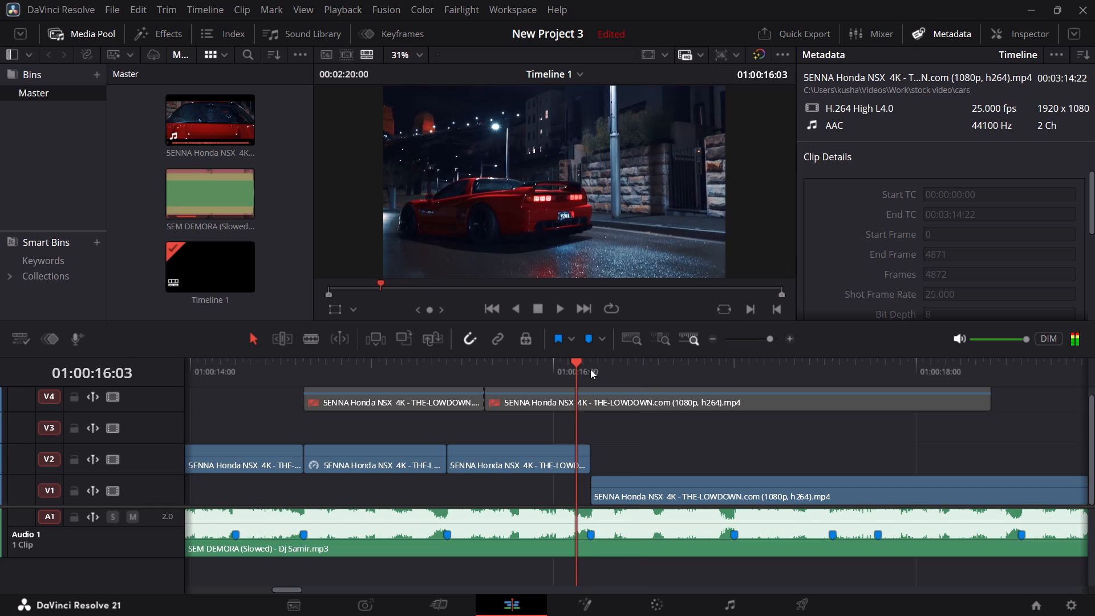
key("Right")
key("Right")
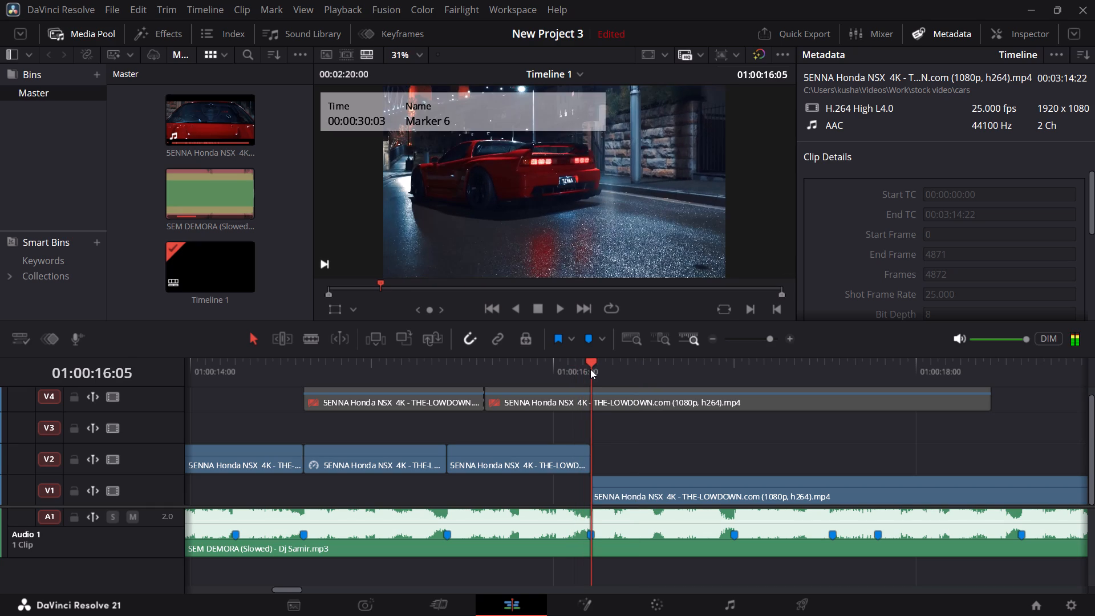
key("Right")
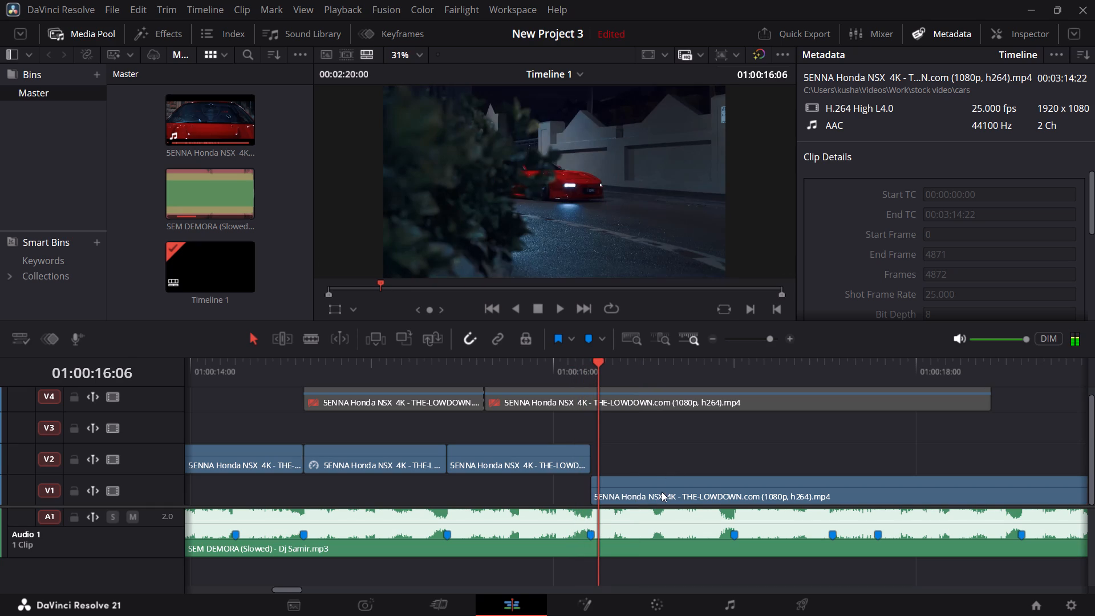
left_click(662, 492)
left_click_drag(595, 493, 602, 493)
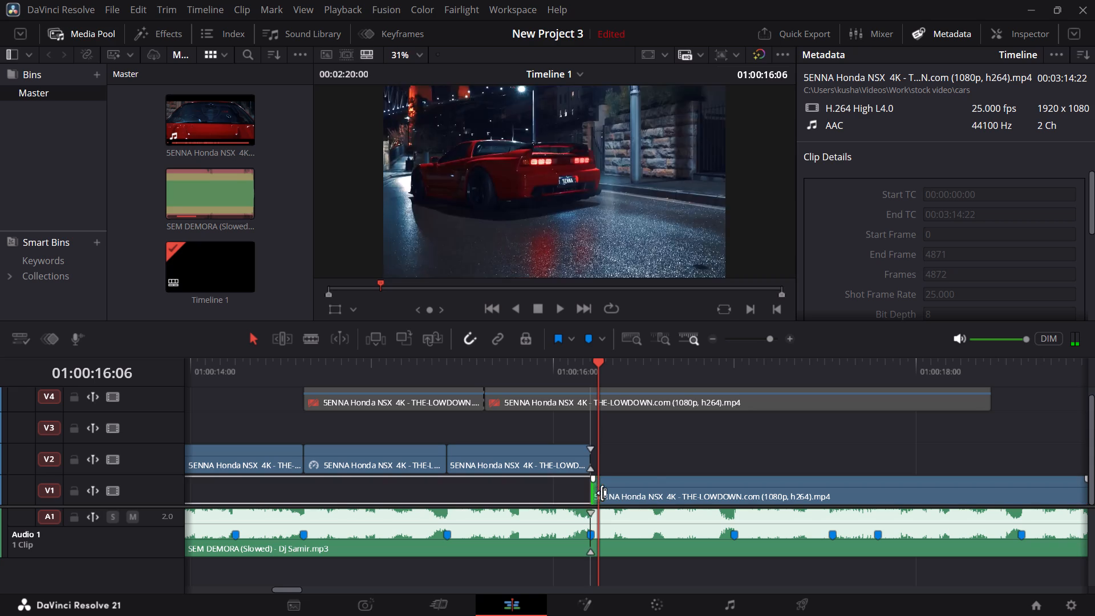
left_click_drag(602, 493, 606, 493)
left_click_drag(627, 487, 617, 490)
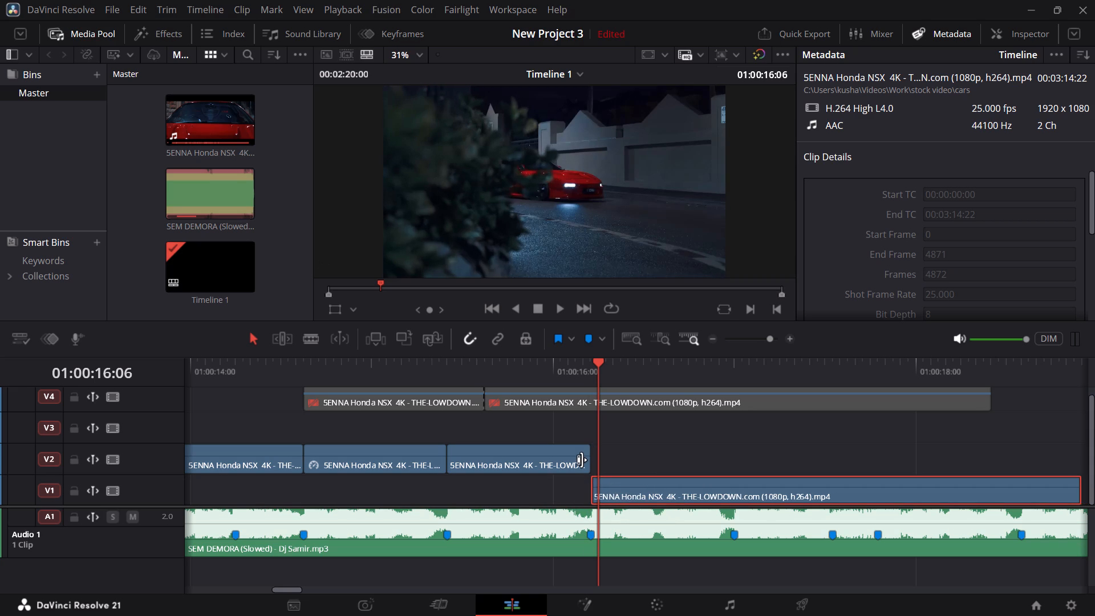
Play the timeline from 01:00:15:17 through the following V1 clips to review the trimmed cut against the music.
scroll(582, 460, "down", 3, "ctrl")
left_click(245, 366)
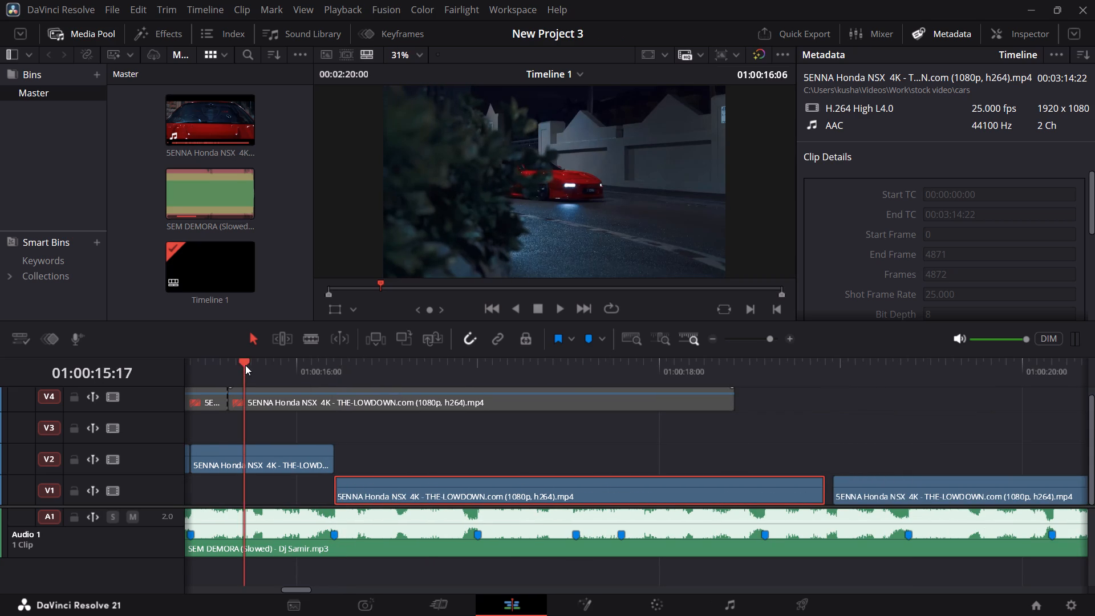
key("space")
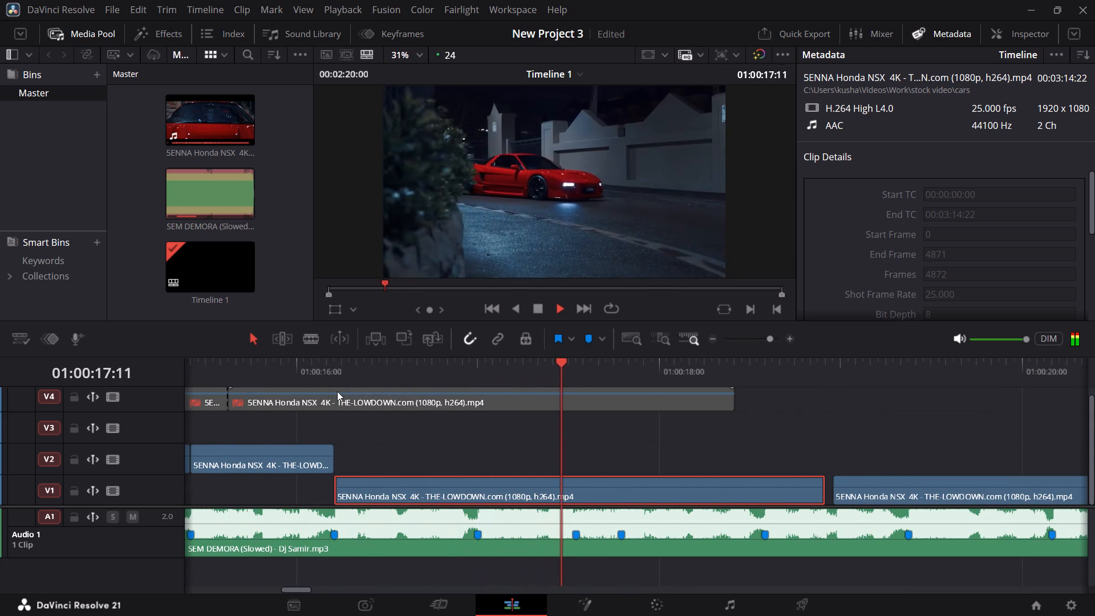
scroll(336, 391, "down", 7, "alt")
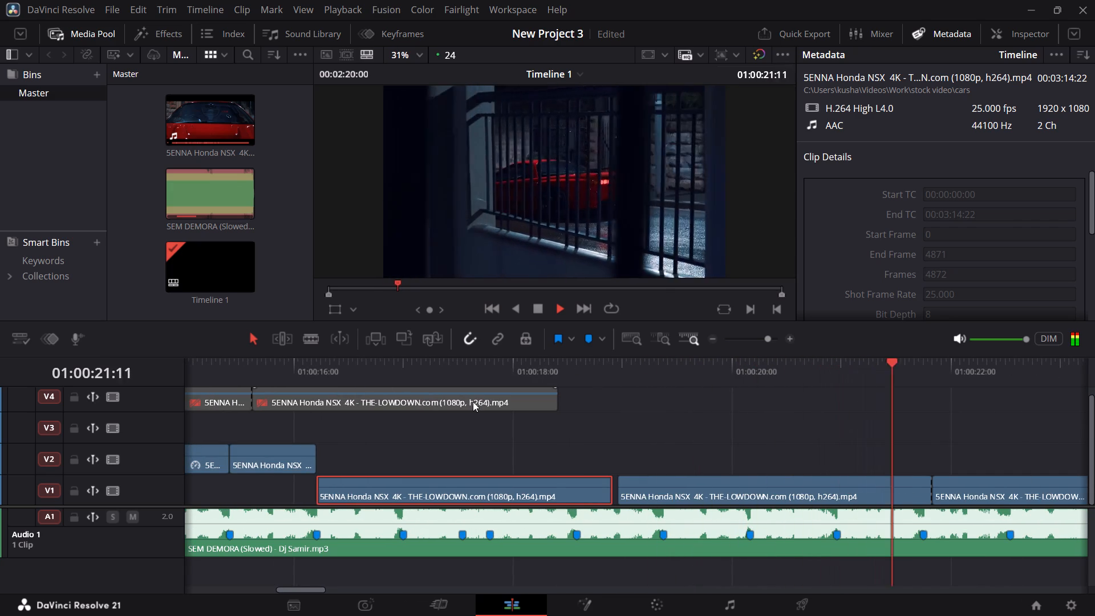
key("space")
Replay the section from just before the V2-to-V1 cut several times to check the clip timing against the beat markers.
left_click(212, 375)
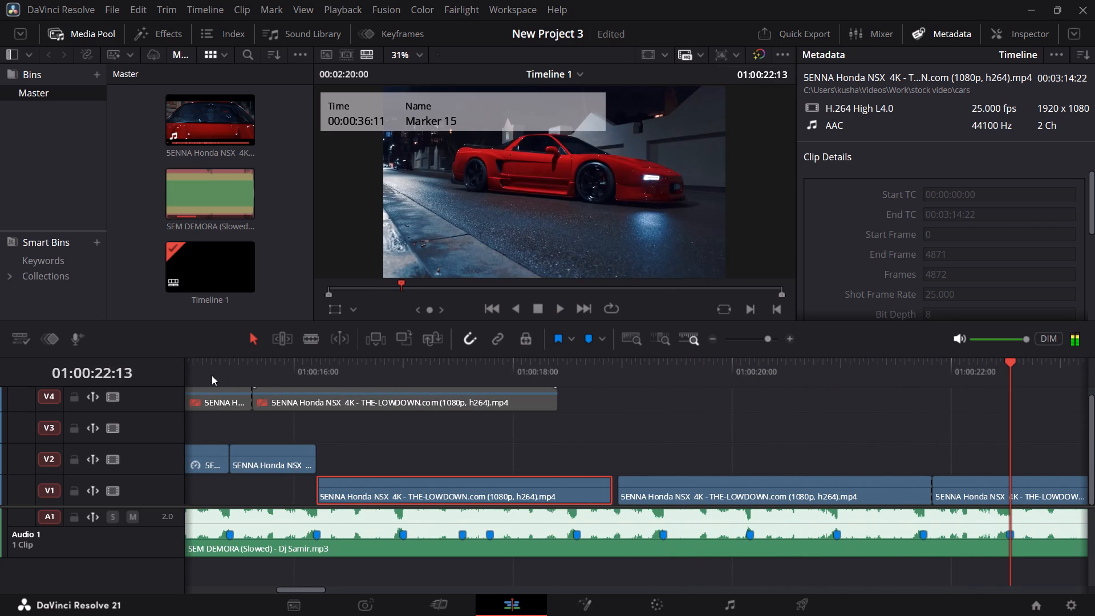
key("space")
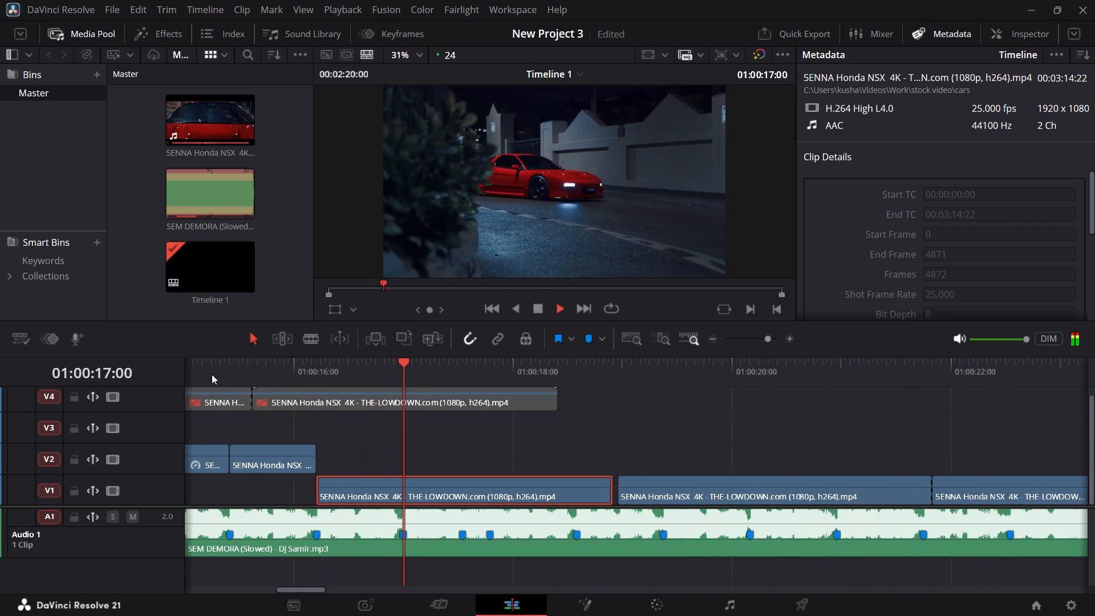
key("space")
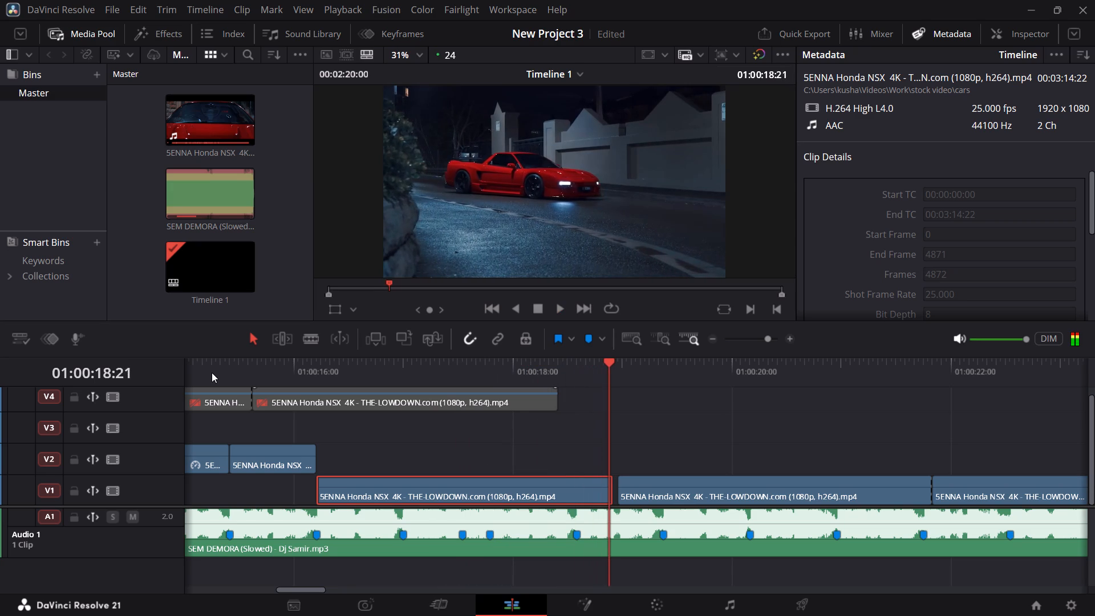
left_click(237, 367)
key("space")
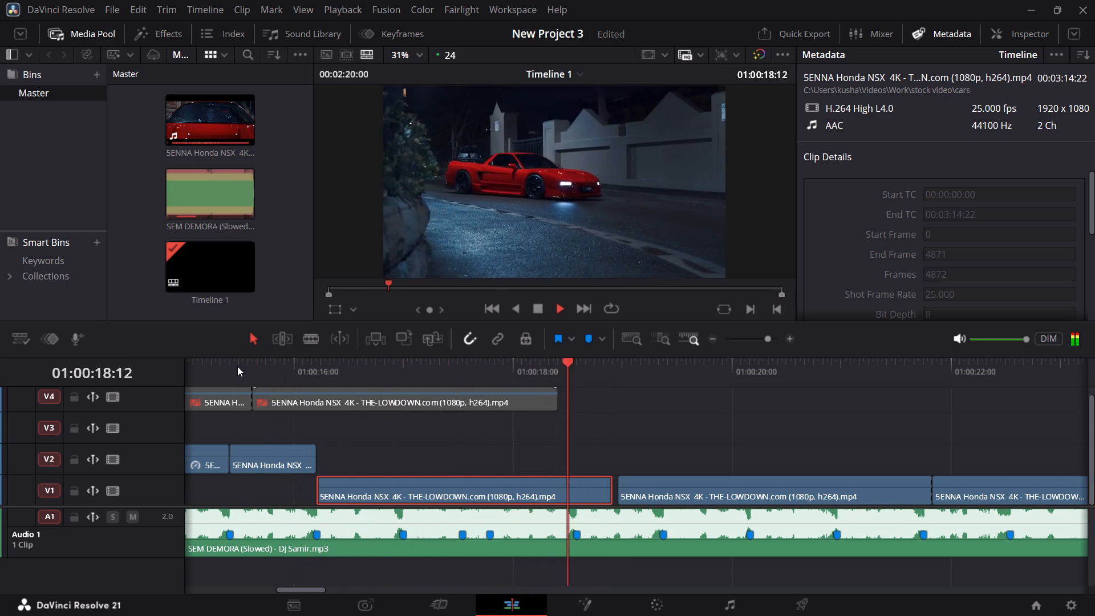
key("space")
left_click(216, 366)
key("space")
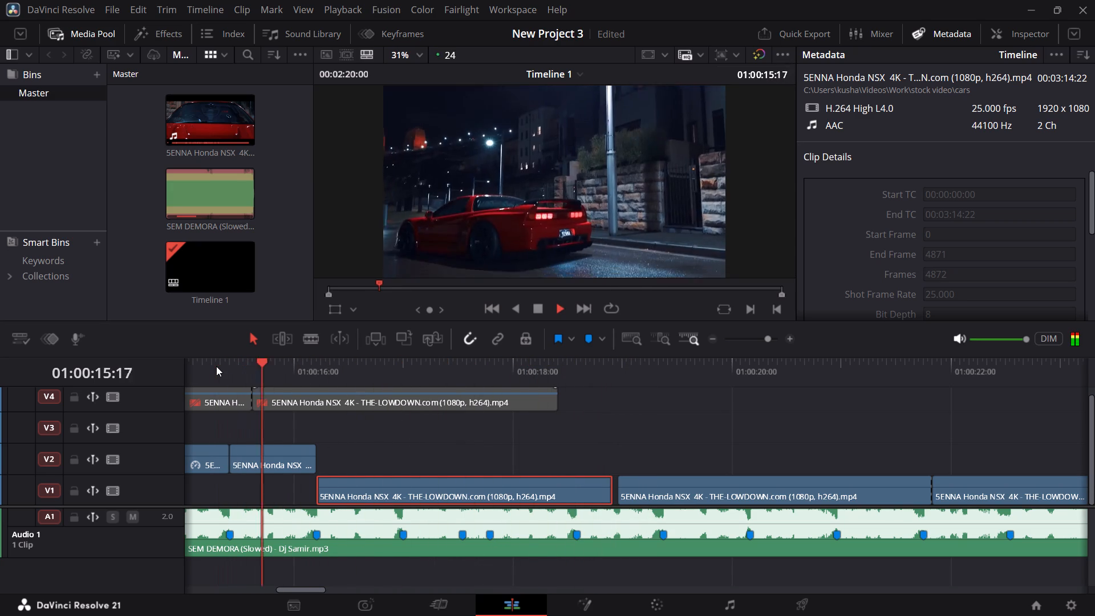
key("space")
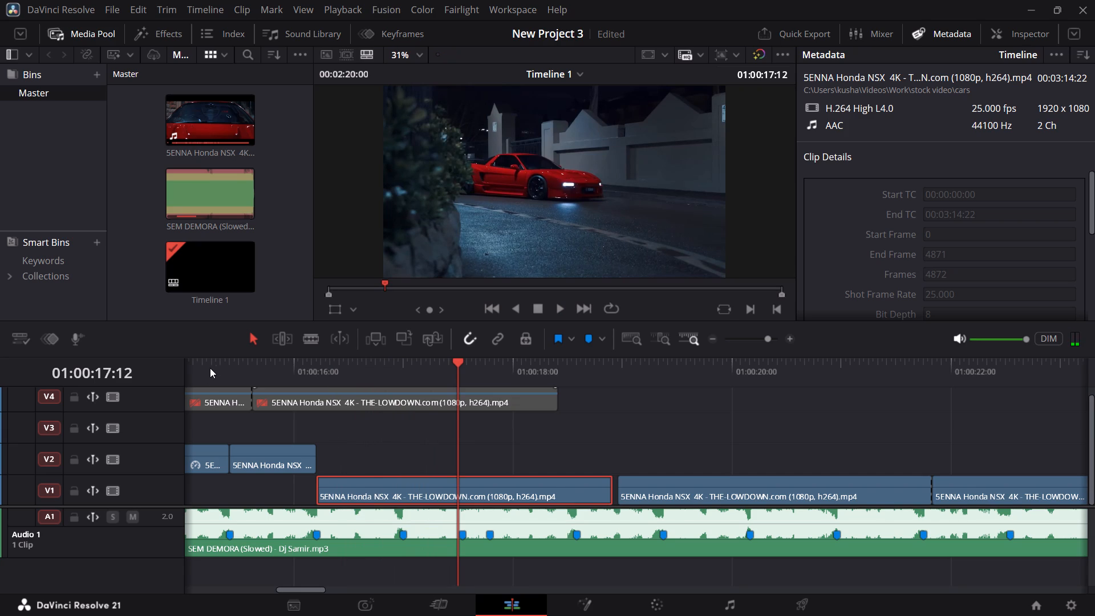
left_click(205, 378)
key("space")
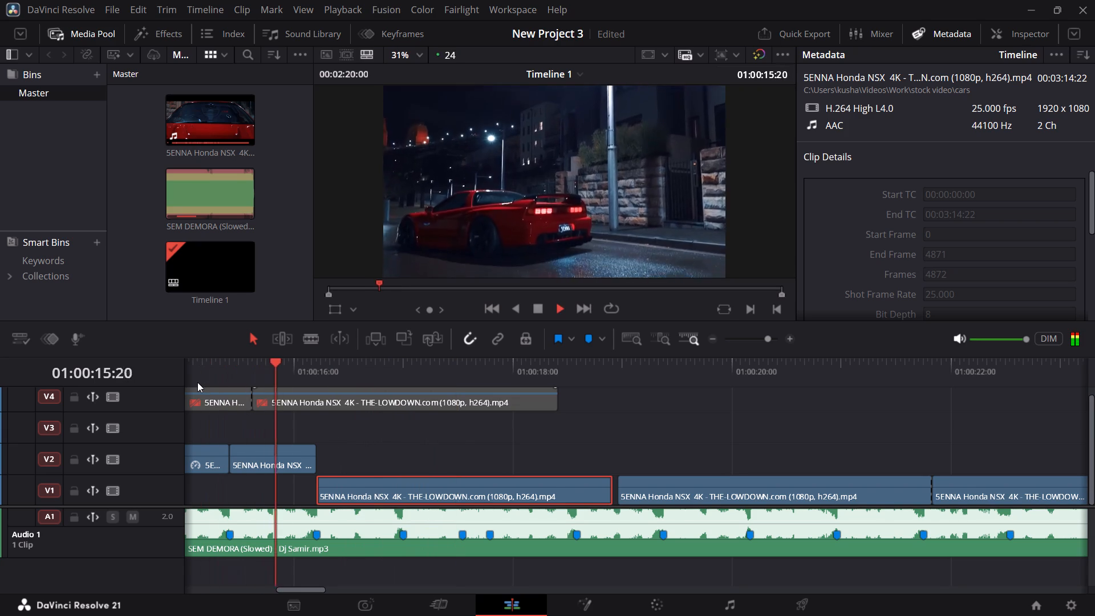
left_click(196, 382)
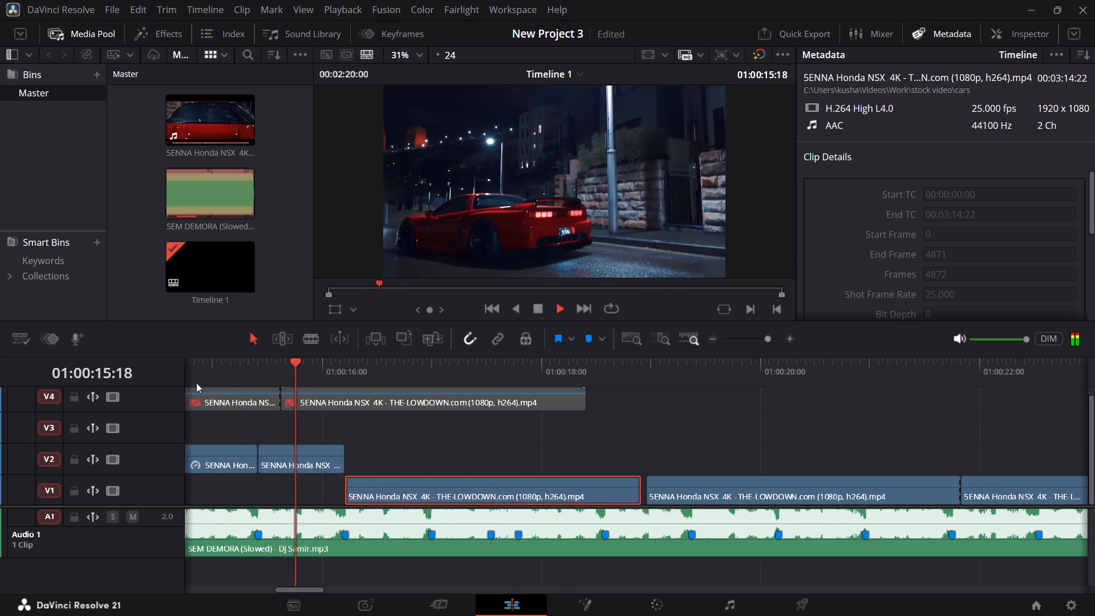
left_click(196, 383)
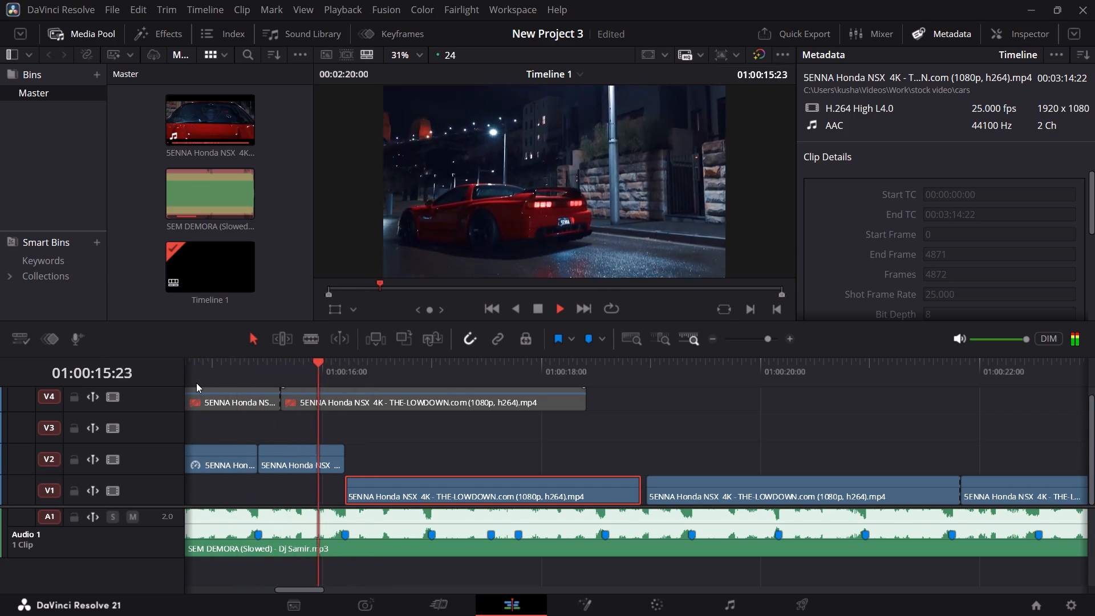
left_click(196, 383)
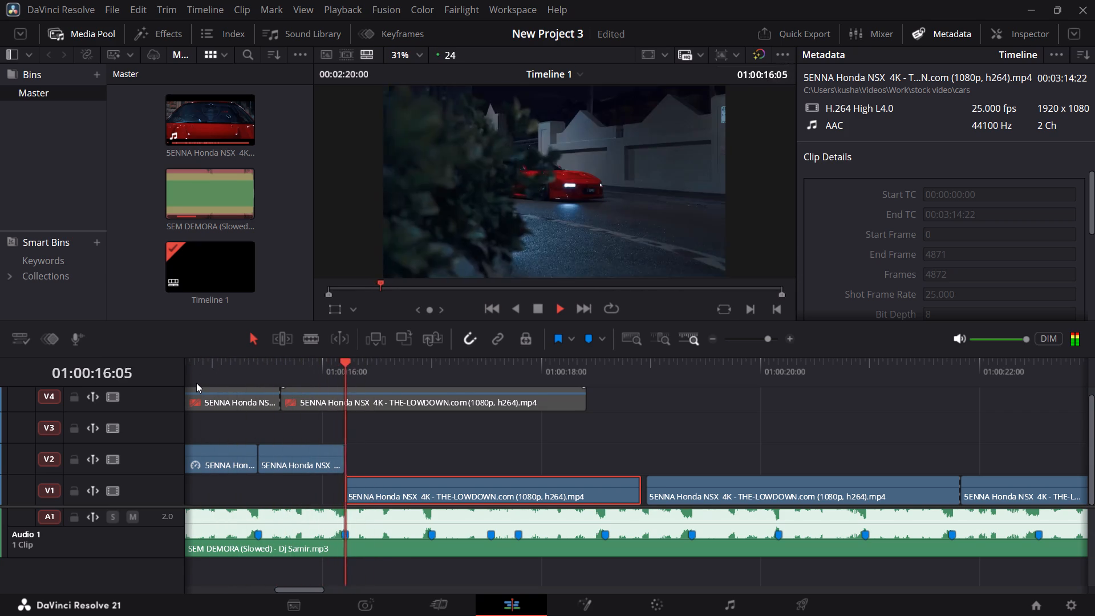
left_click(196, 383)
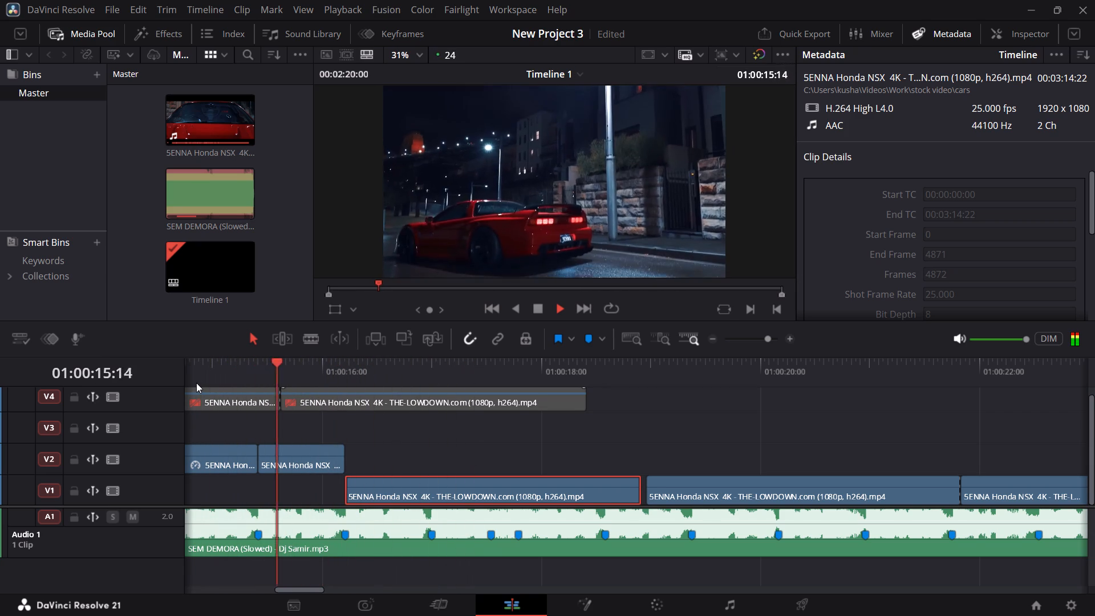
key("space")
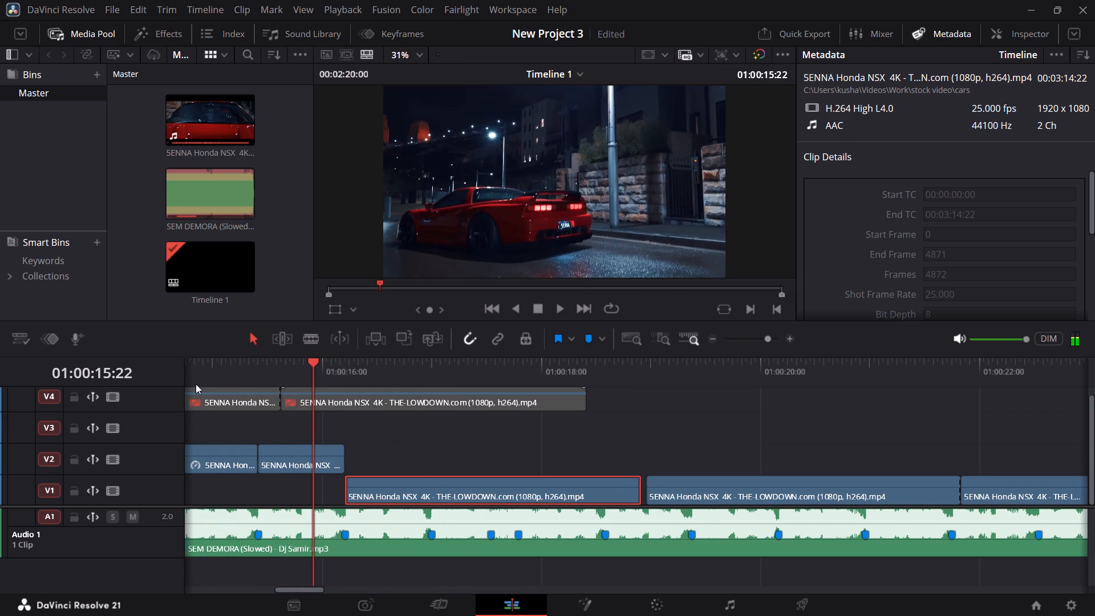
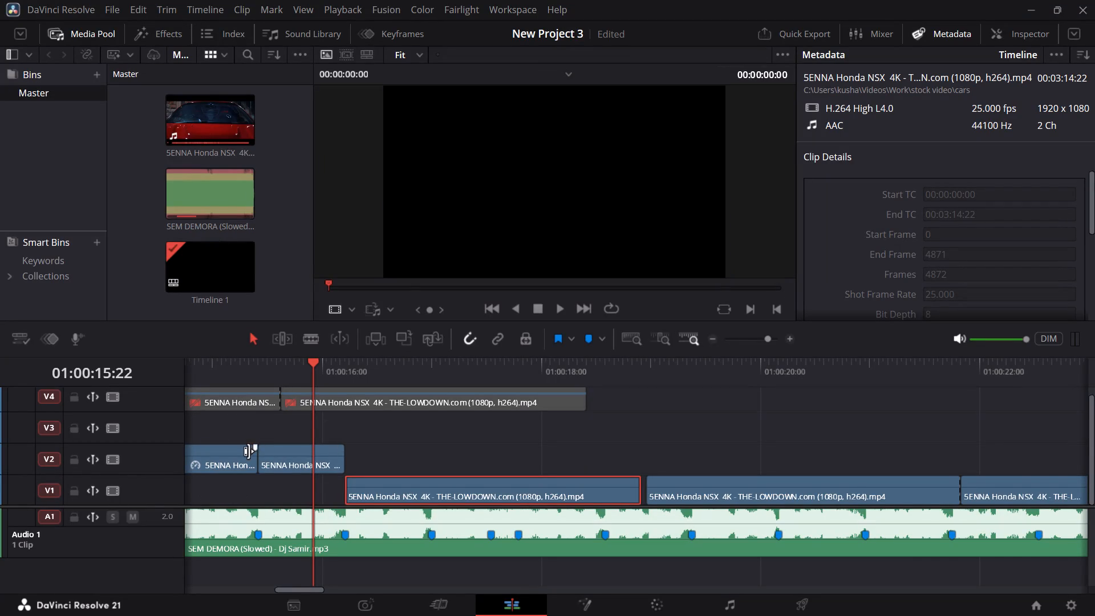
Play and scrub the V2 clips between 01:00:11:10 and 01:00:14:06 to examine their cuts, leaving no timeline clip selected.
scroll(351, 469, "up", 4, "ctrl")
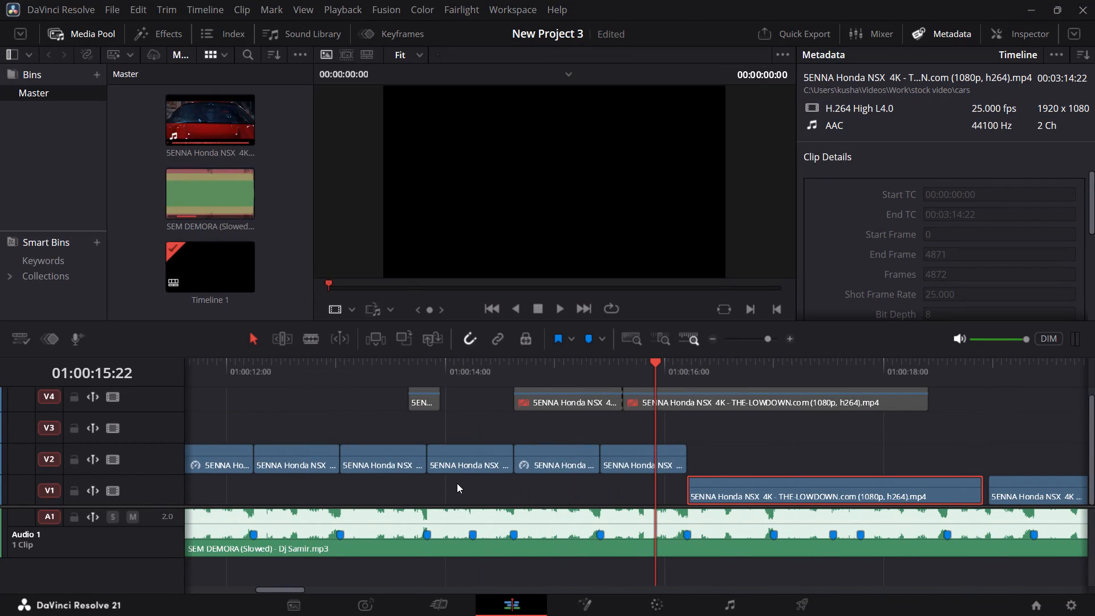
scroll(457, 483, "down", 6, "alt")
left_click(544, 374)
key("space")
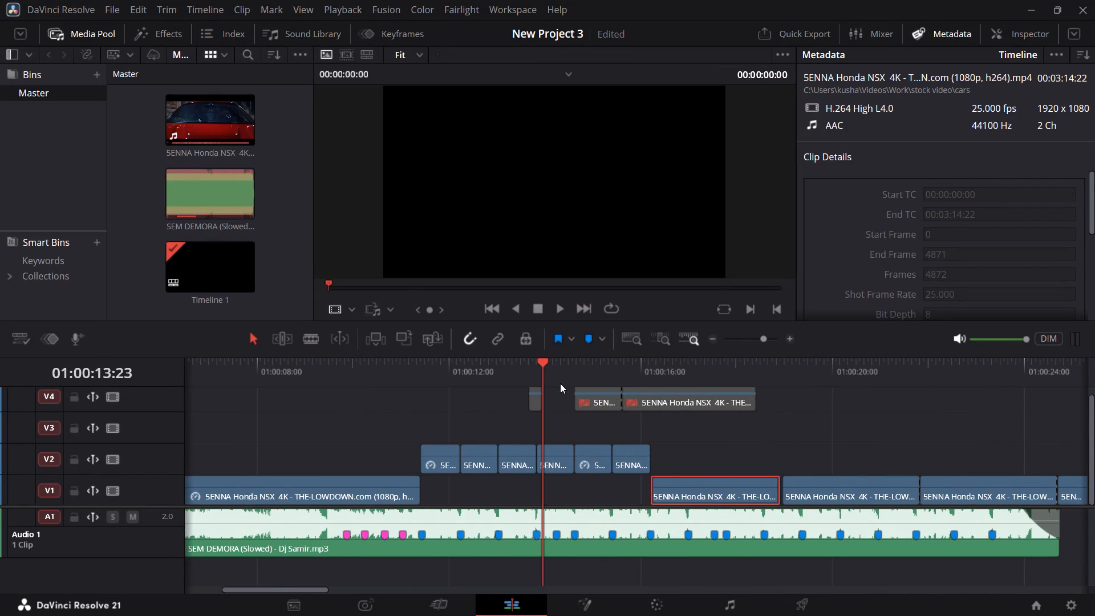
key("space")
double_click(558, 371)
key("space")
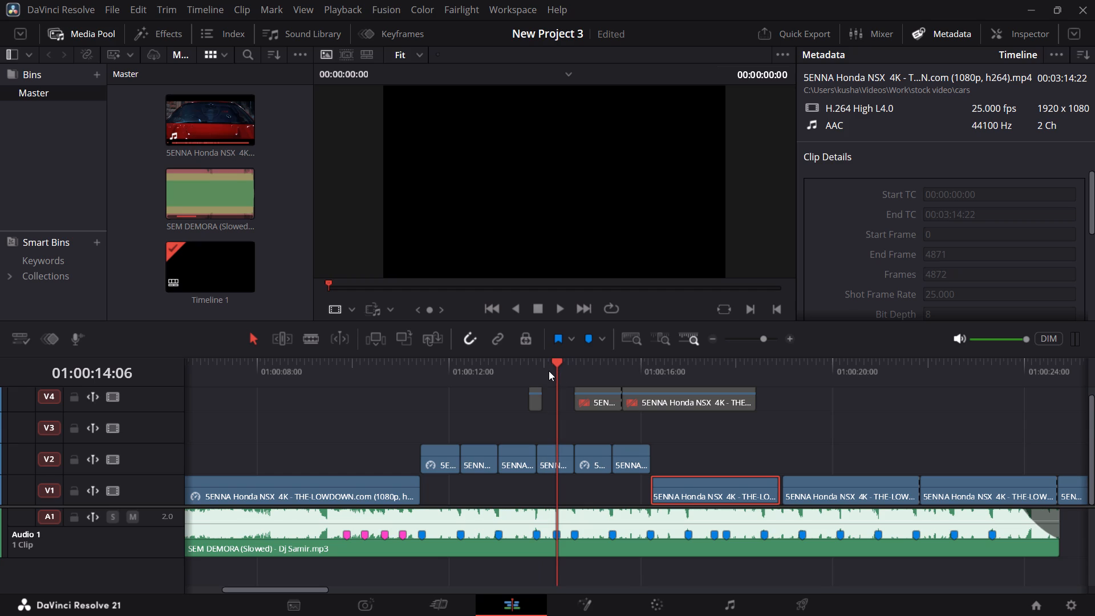
key("space")
key("space")
key("space")
key("space")
left_click(548, 371)
left_click(414, 366)
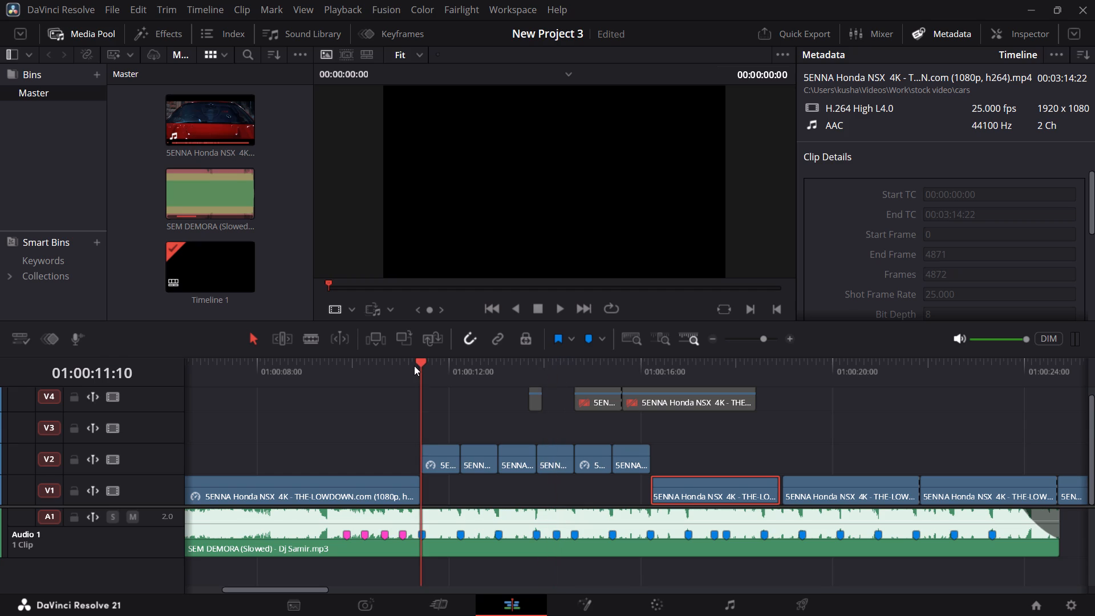
triple_click(413, 366)
left_click(413, 366)
left_click_drag(413, 366, 510, 400)
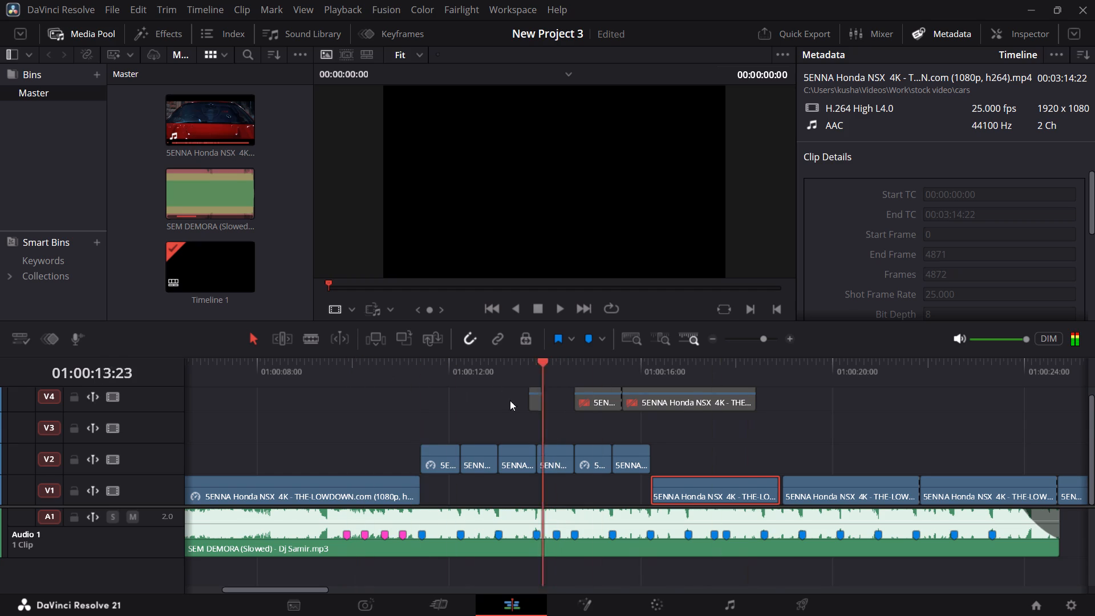
left_click_drag(510, 400, 515, 397)
left_click(804, 436)
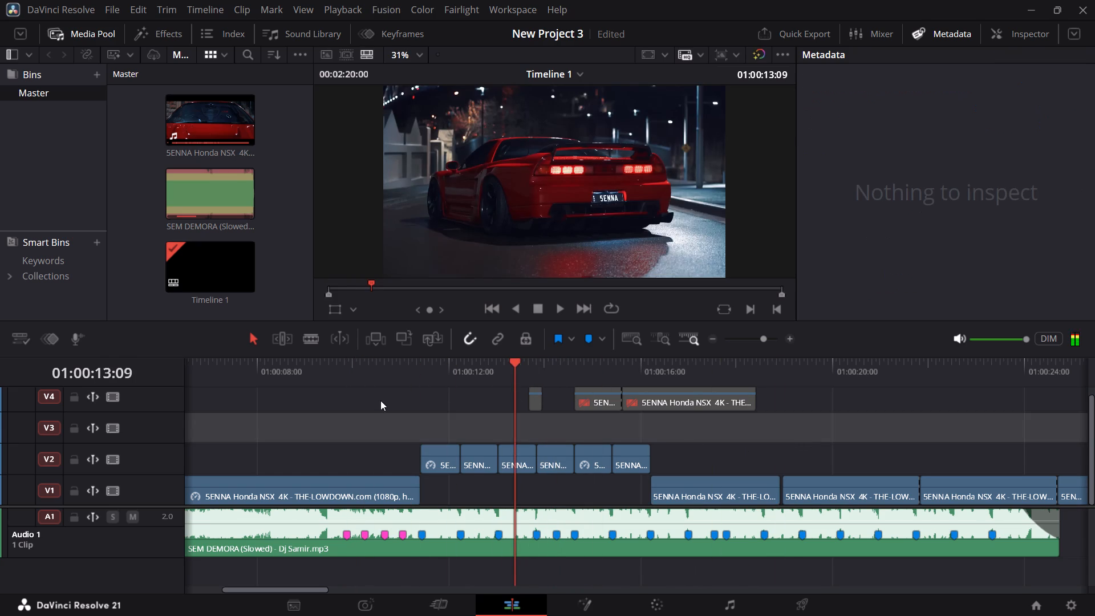
Play the timeline from just before the first V2 clip into the first following V1 clip to review the cuts against the music.
left_click(379, 378)
key("space")
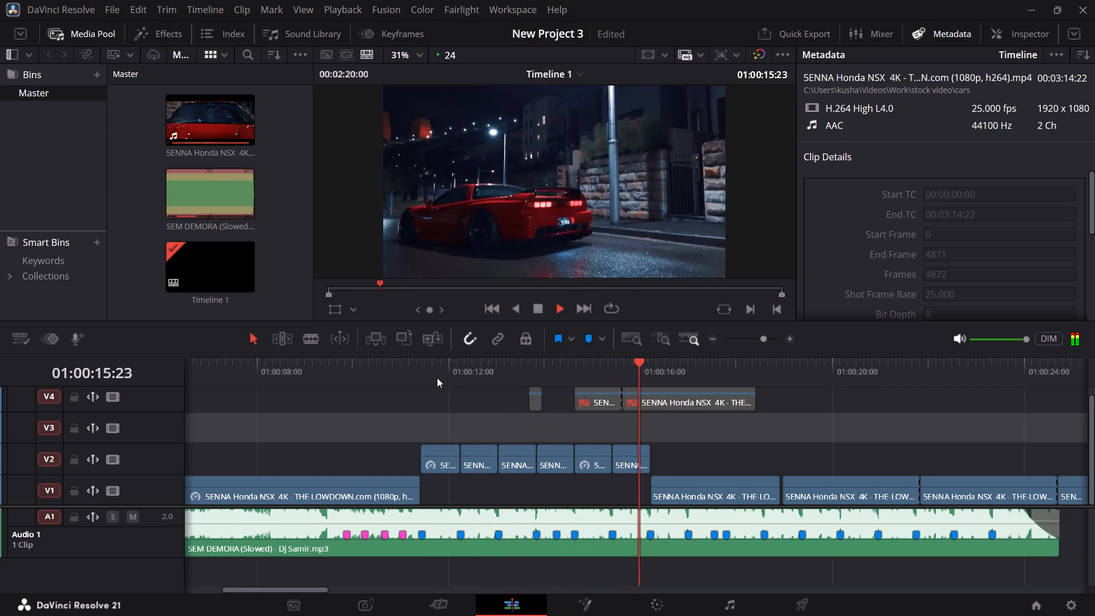
key("space")
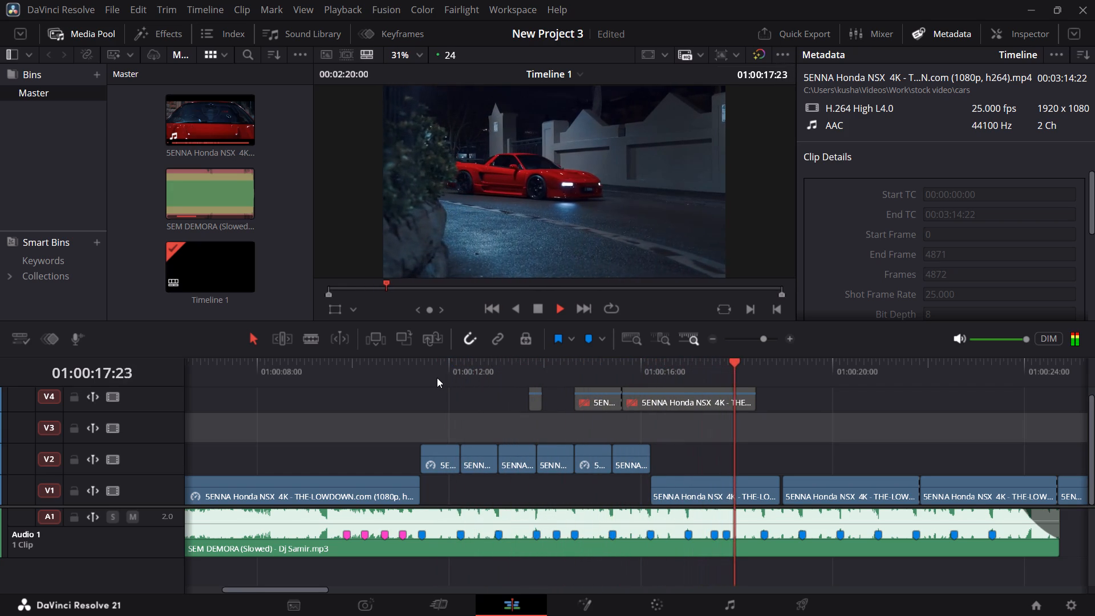
Replay the section from around 01:00:14:06 into the first following V1 clip several times to check the last V2 cuts against the beat markers.
left_click(626, 376)
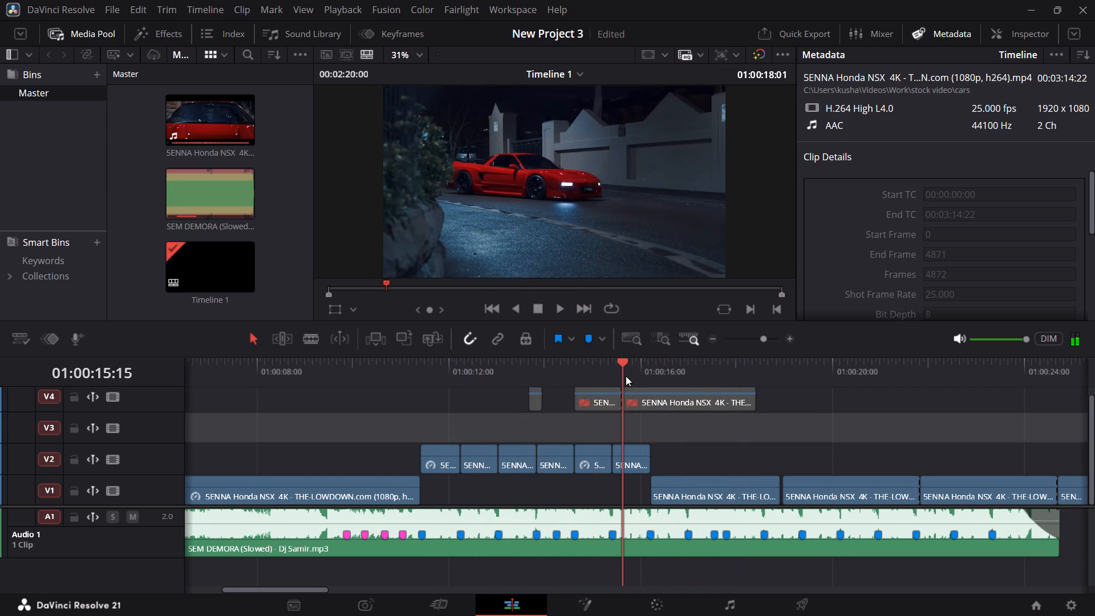
left_click(552, 368)
key("space")
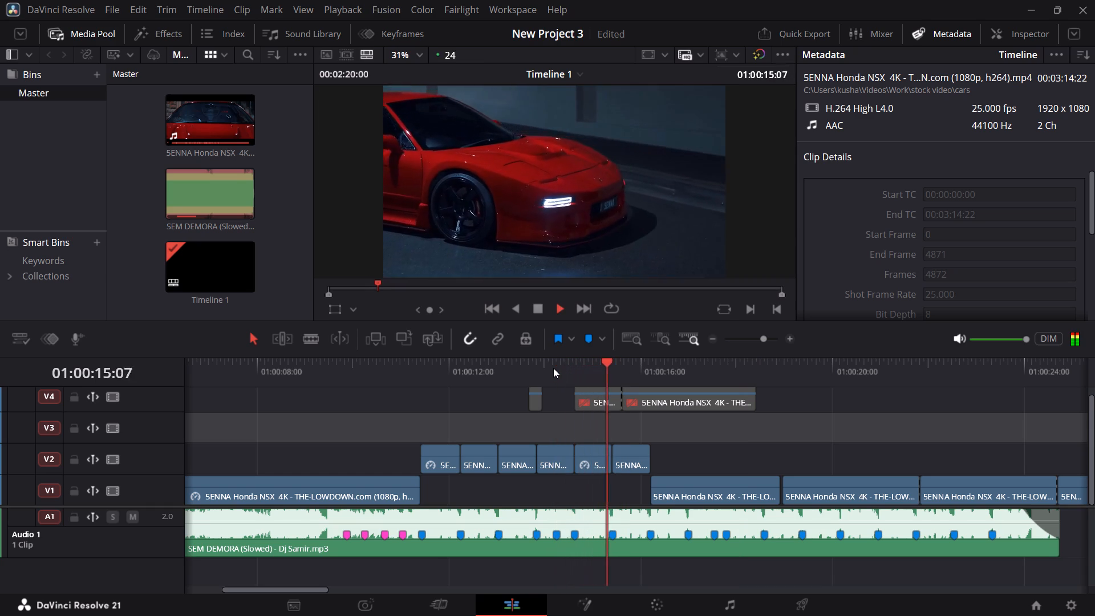
left_click(553, 368)
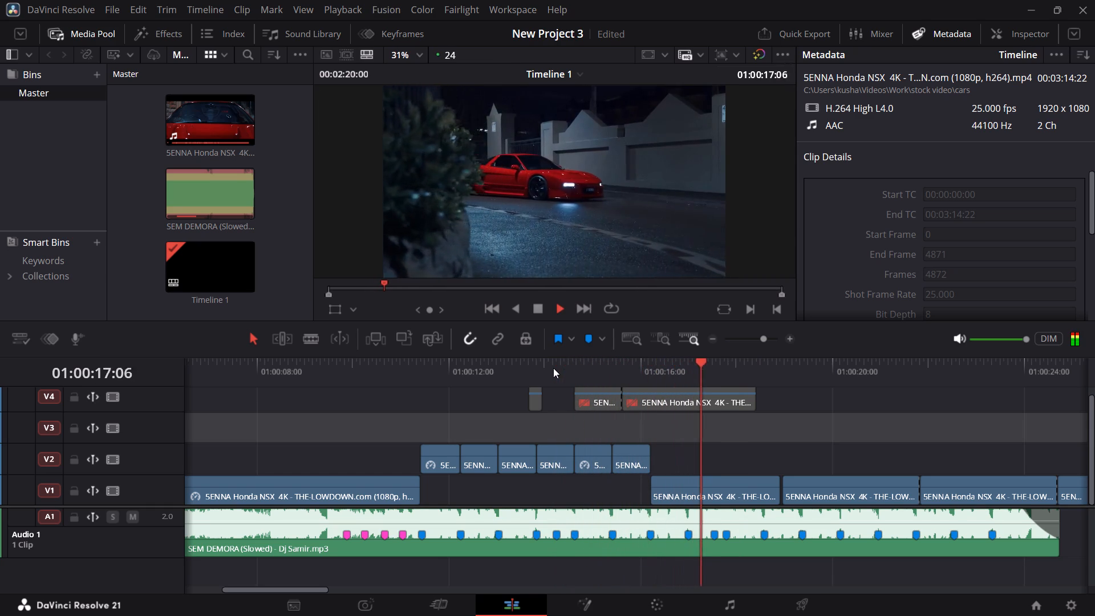
left_click(553, 368)
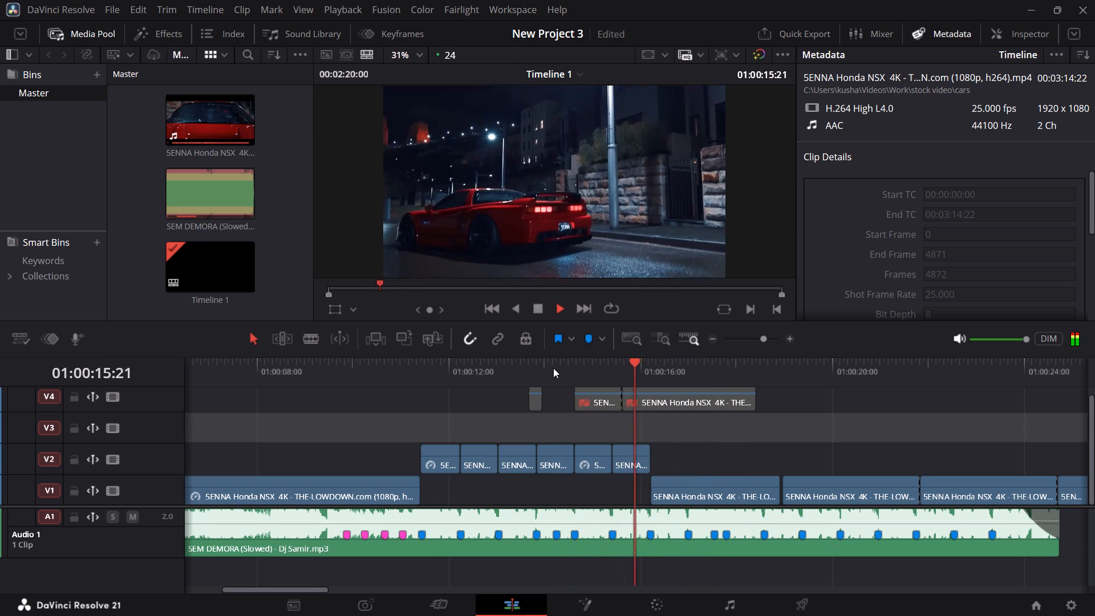
left_click(553, 368)
key("space")
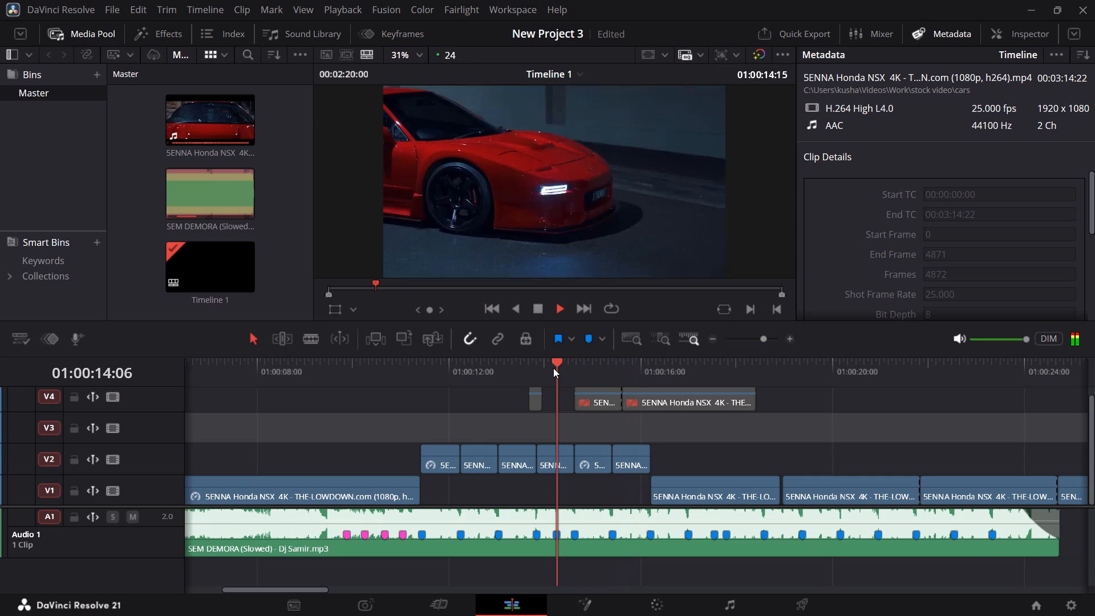
left_click(553, 368)
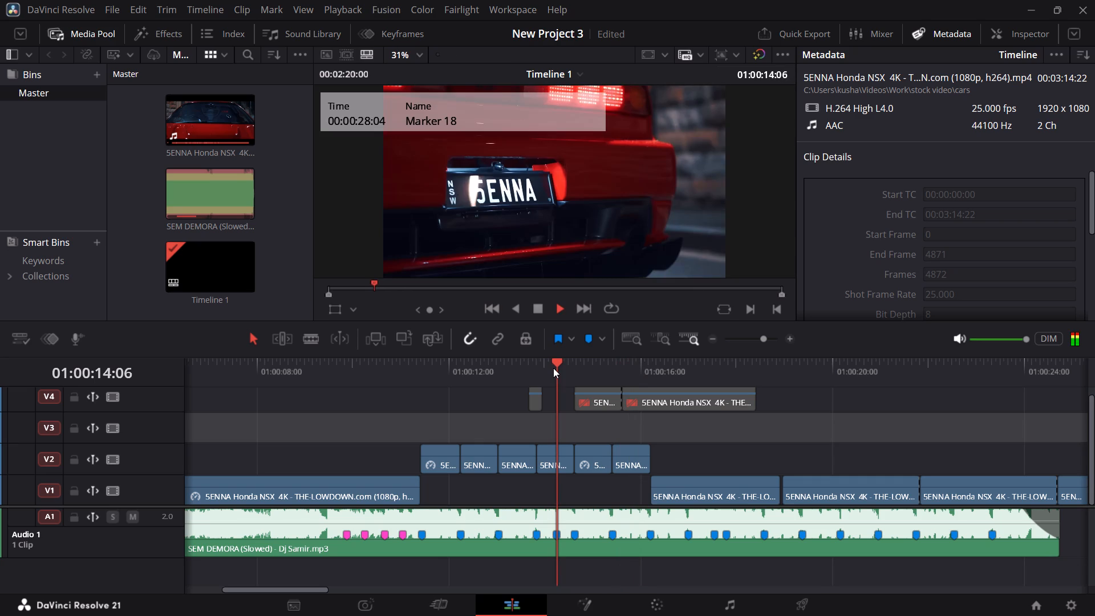
key("space")
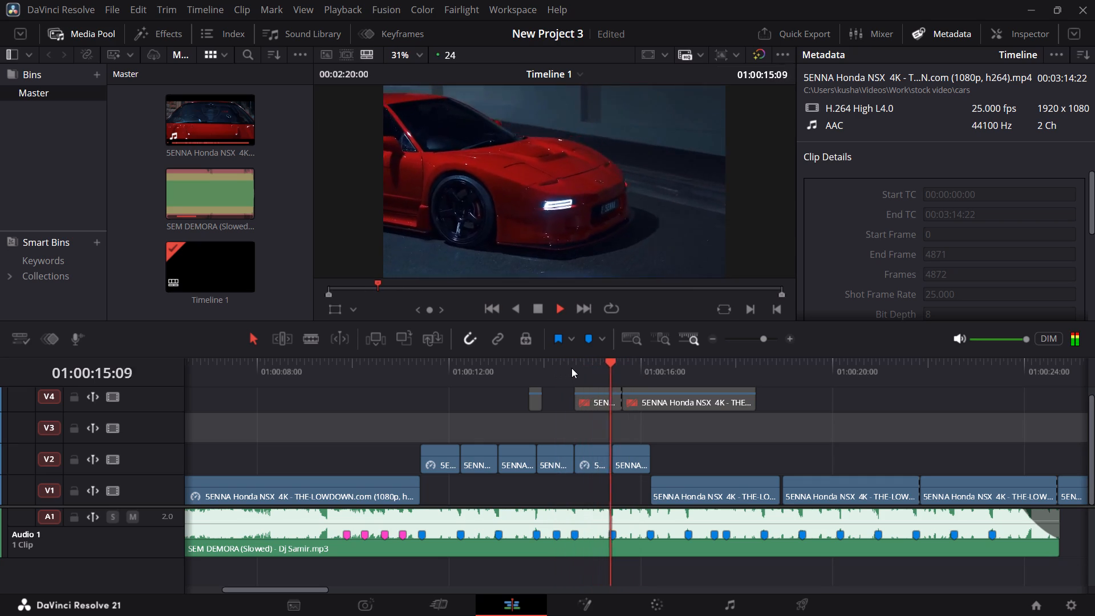
left_click(571, 368)
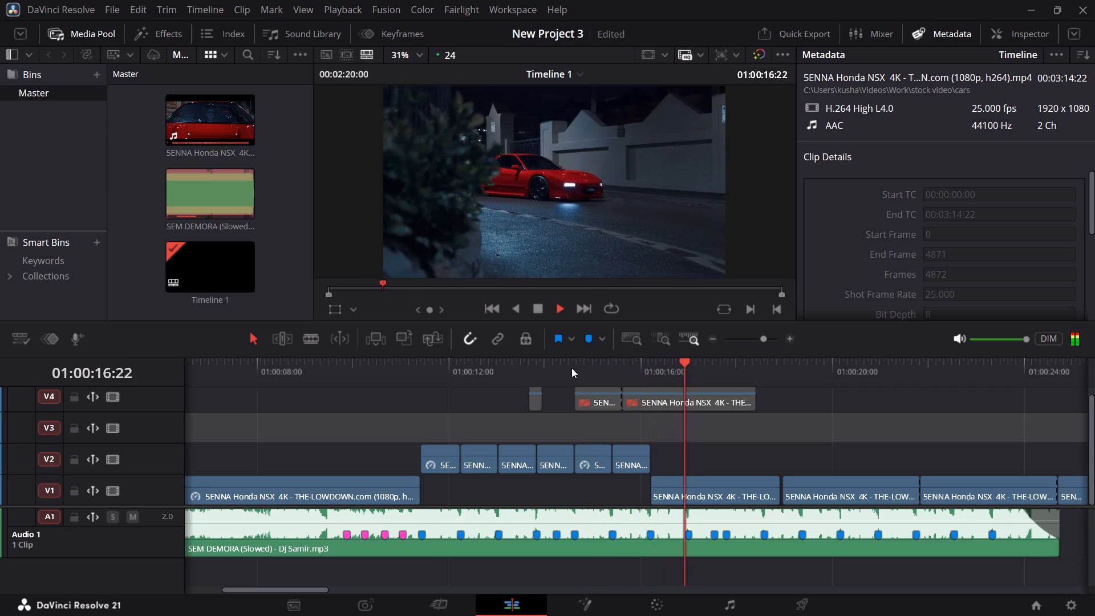
left_click(571, 368)
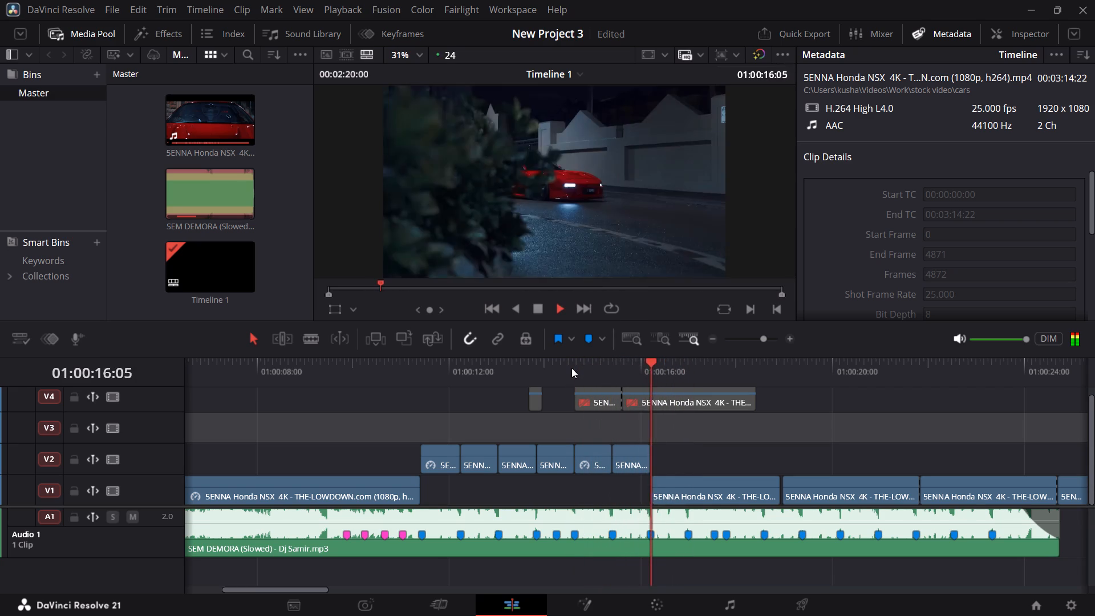
left_click(571, 368)
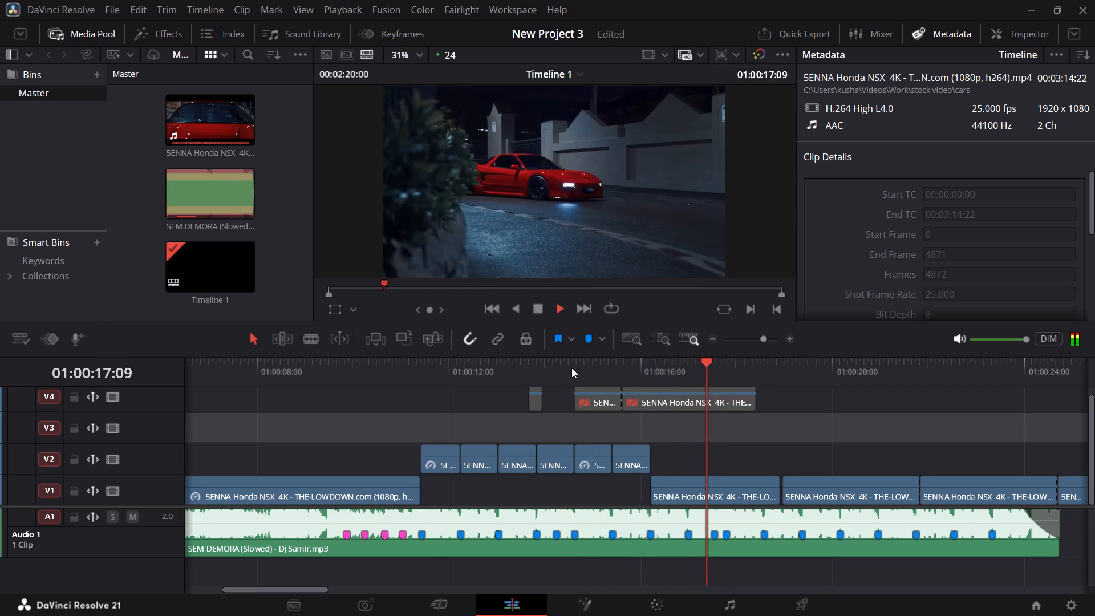
left_click(573, 368)
key("space")
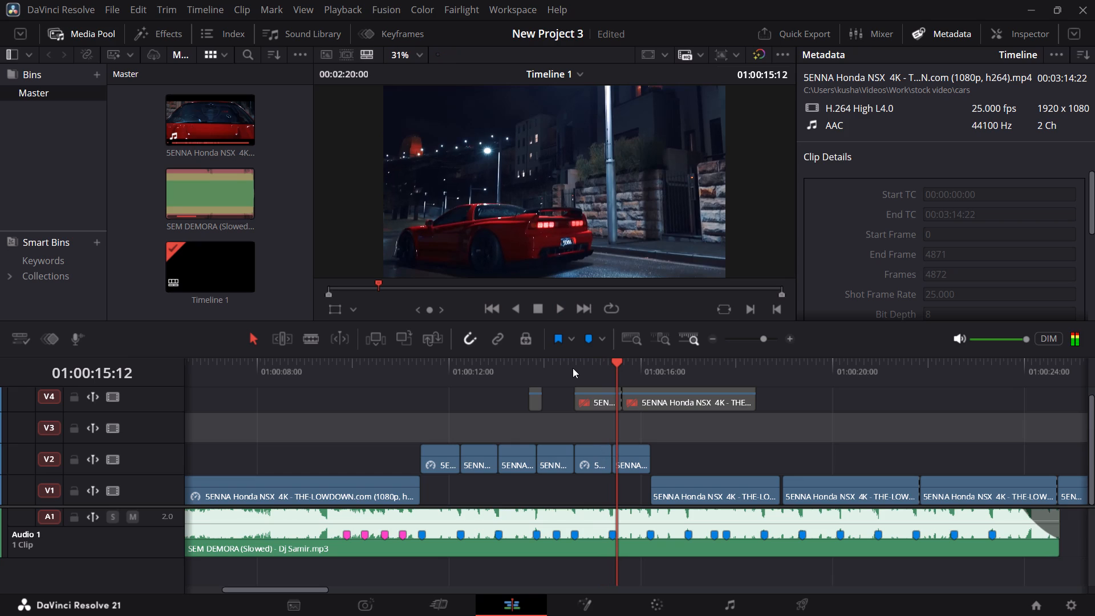
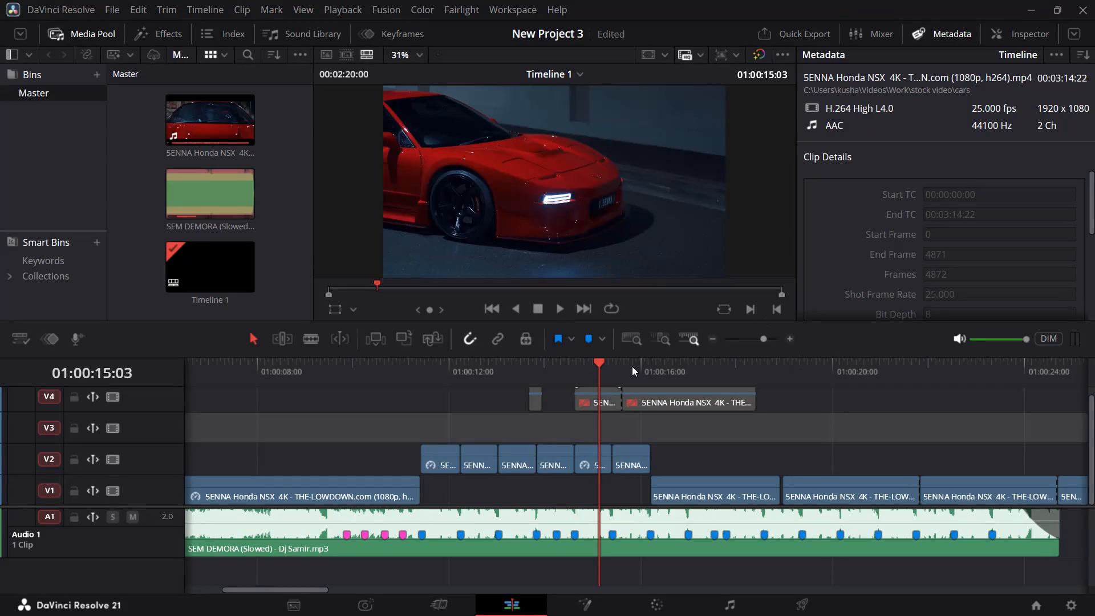
Play and scrub from the last V2 clips through the following V1 clips to about 01:00:24 to review their cuts against the music.
left_click_drag(619, 366, 579, 366)
key("space")
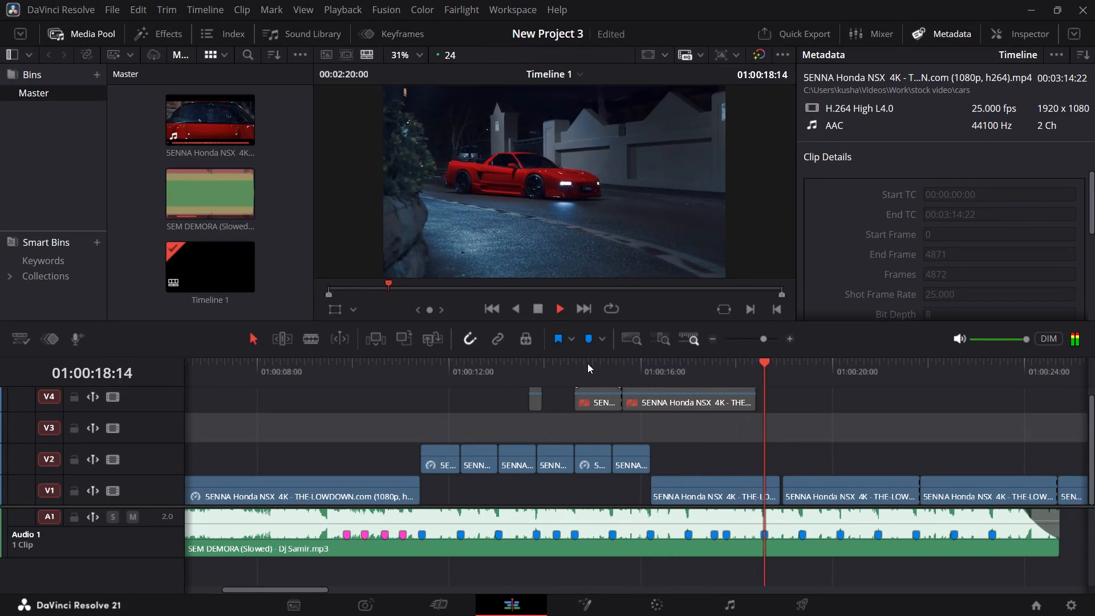
left_click(627, 370)
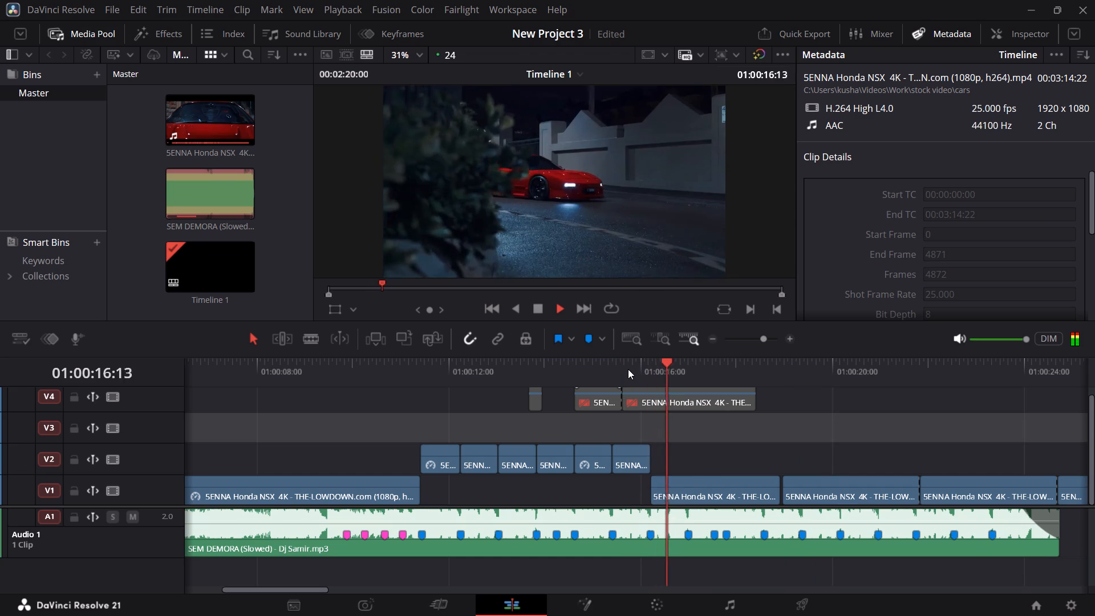
left_click(628, 369)
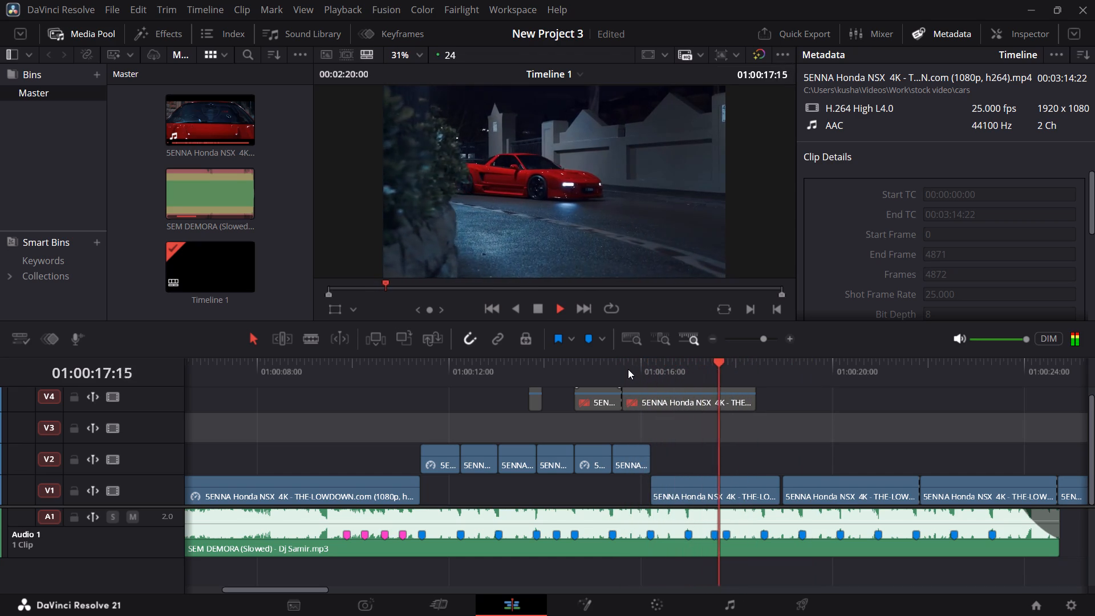
key("space")
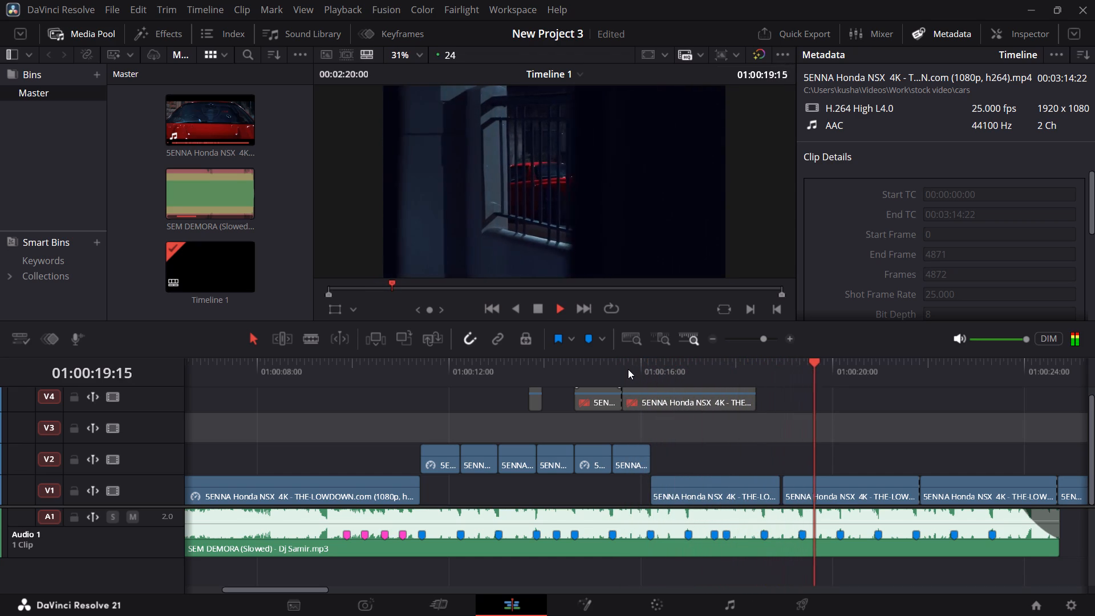
scroll(715, 371, "down", 4, "ctrl")
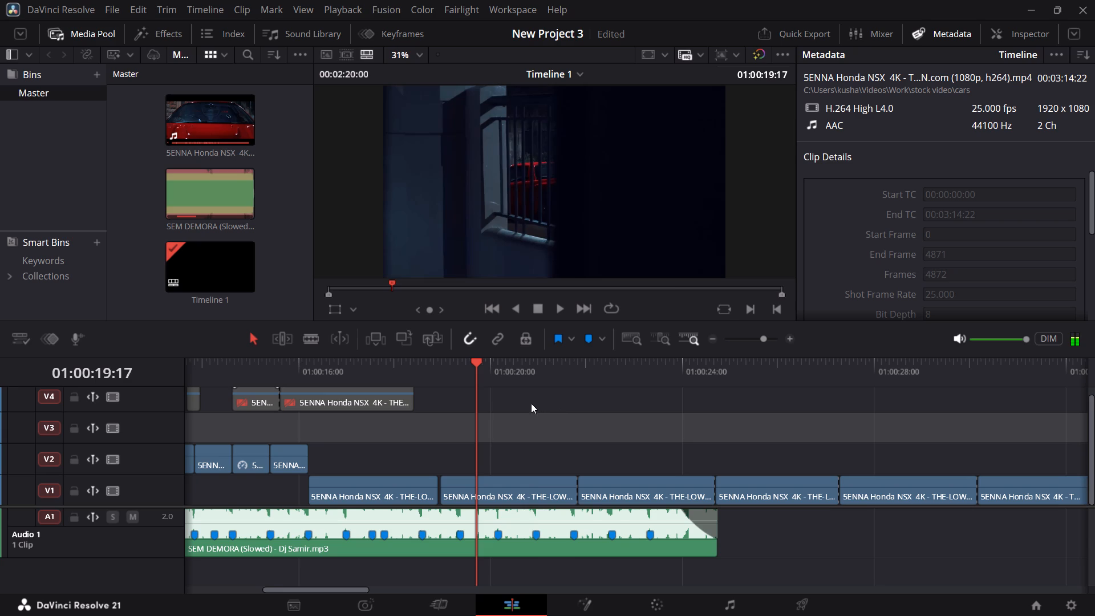
left_click_drag(513, 377, 717, 378)
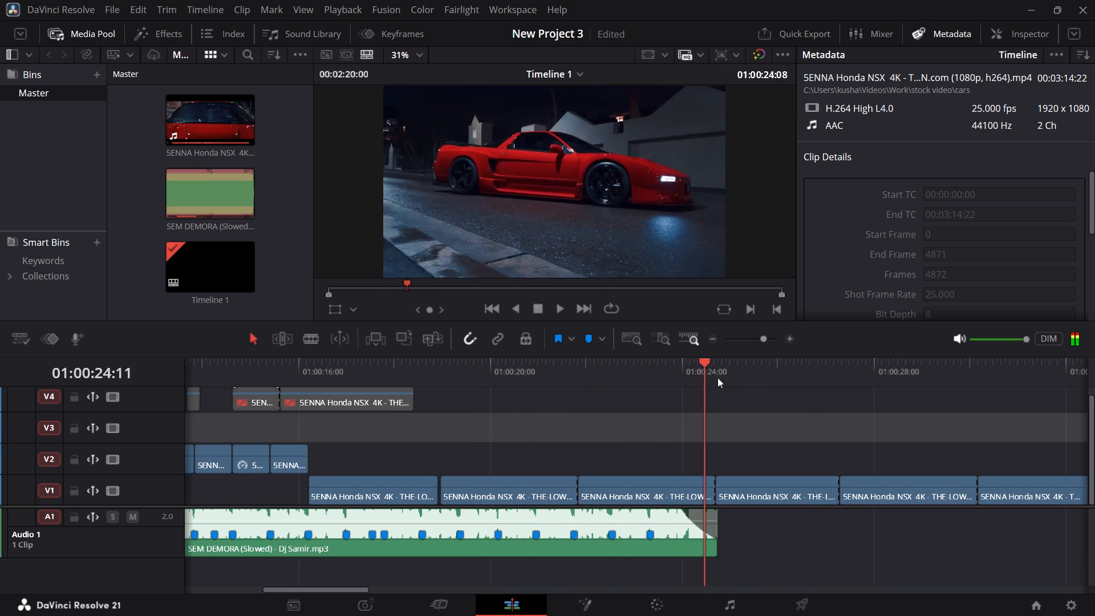
left_click_drag(717, 378, 633, 386)
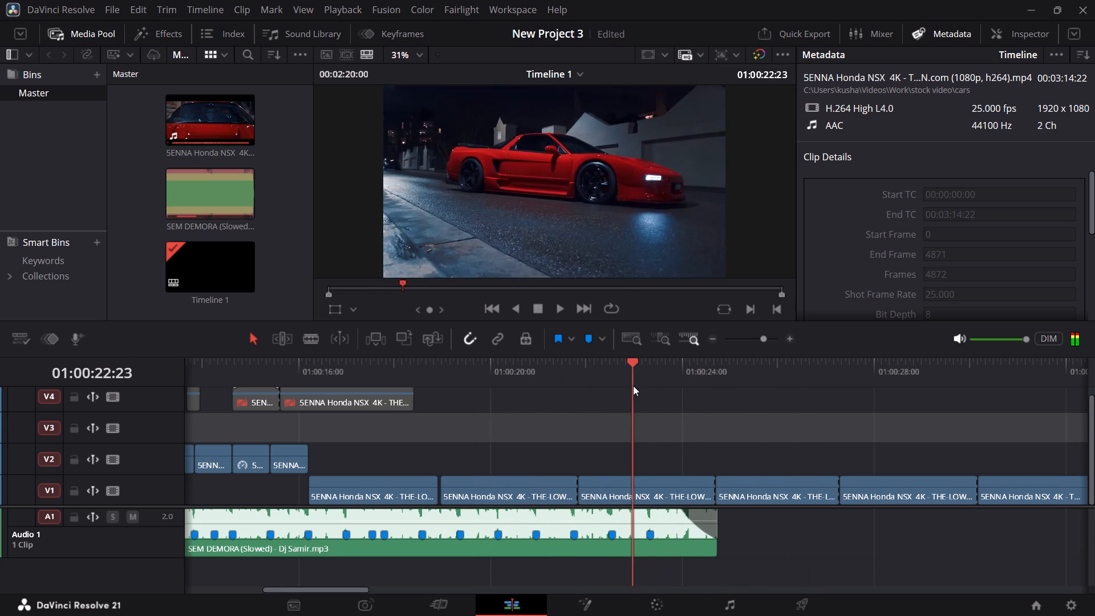
left_click_drag(633, 386, 614, 387)
left_click_drag(324, 374, 315, 375)
key("space")
key("space")
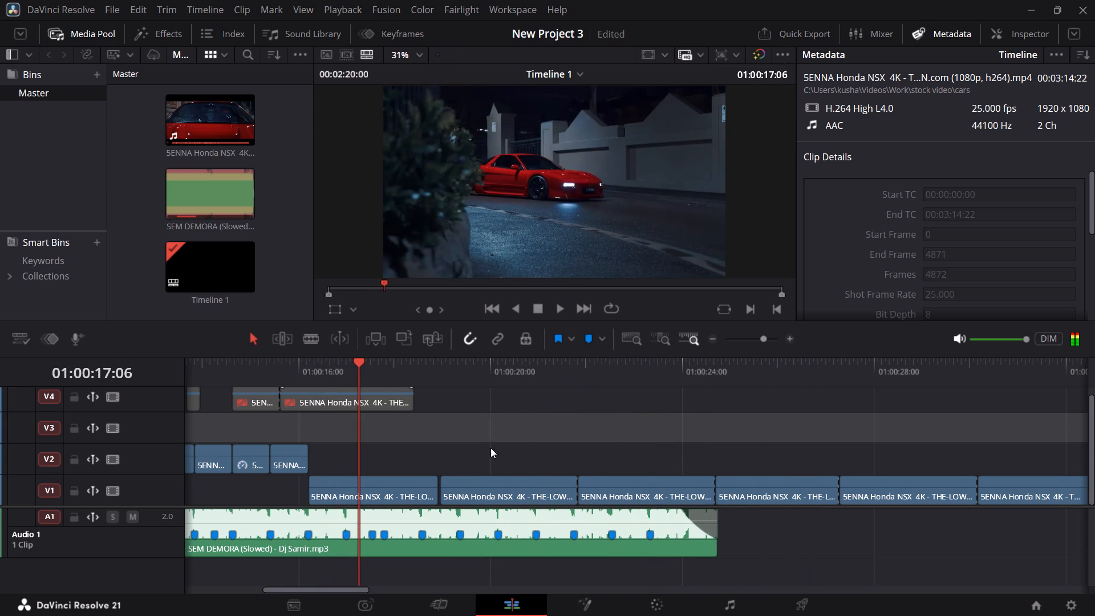
Move the second V1 clip after the V2 section up to V3 near 01:00:24, and butt the third V1 clip against the first one's end.
left_click_drag(502, 484, 771, 421)
left_click_drag(675, 481, 548, 485)
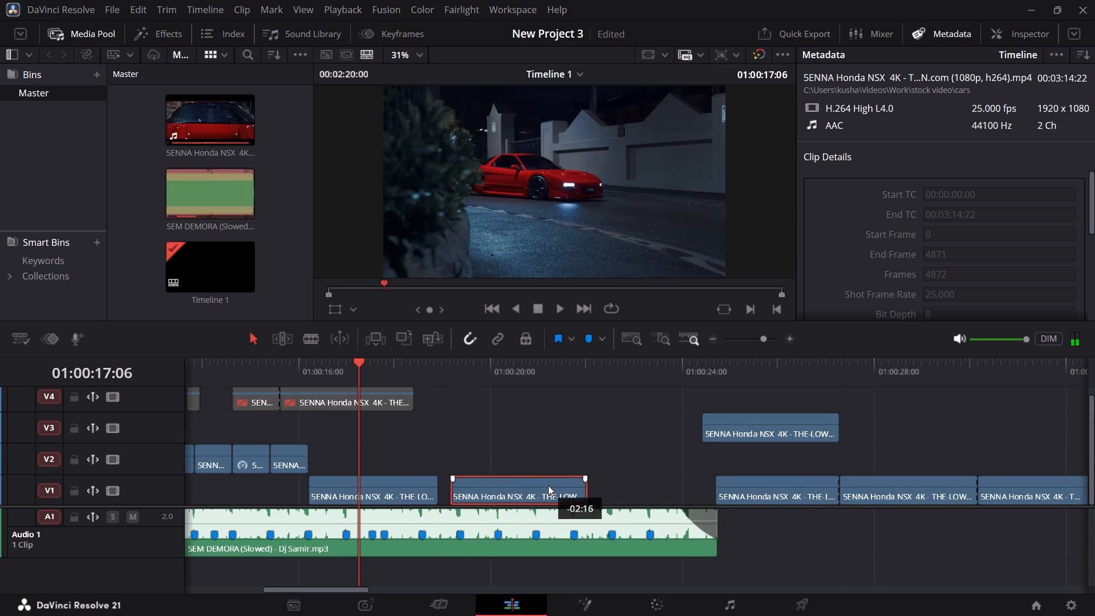
left_click_drag(548, 485, 538, 485)
Replay and scrub from the last V2 clip across the new V1 cut near 01:00:18:22 to check it against the beat markers.
left_click(297, 363)
key("space")
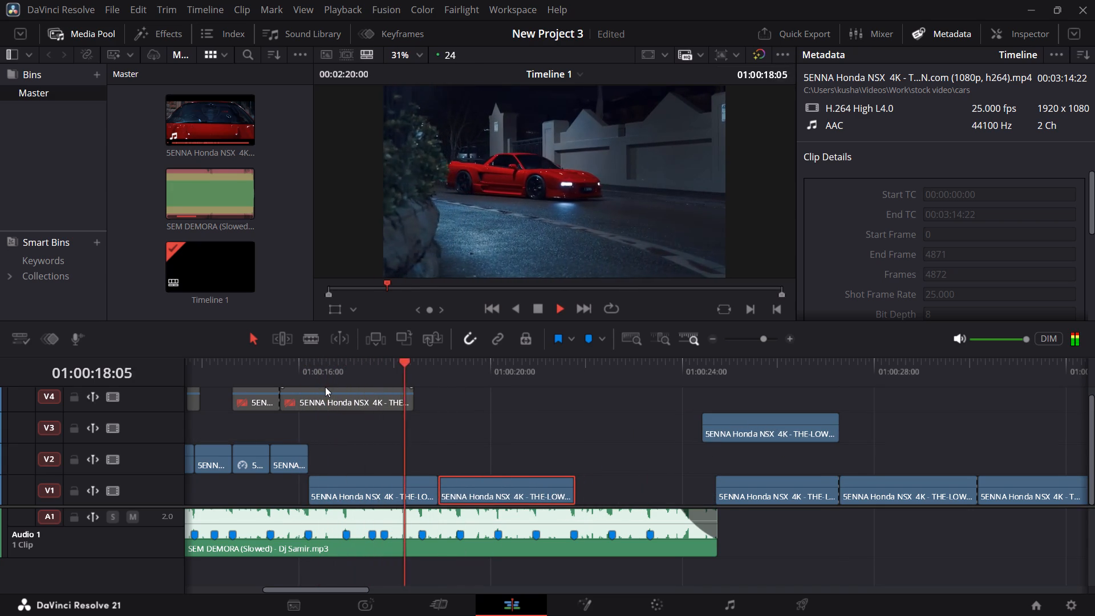
key("space")
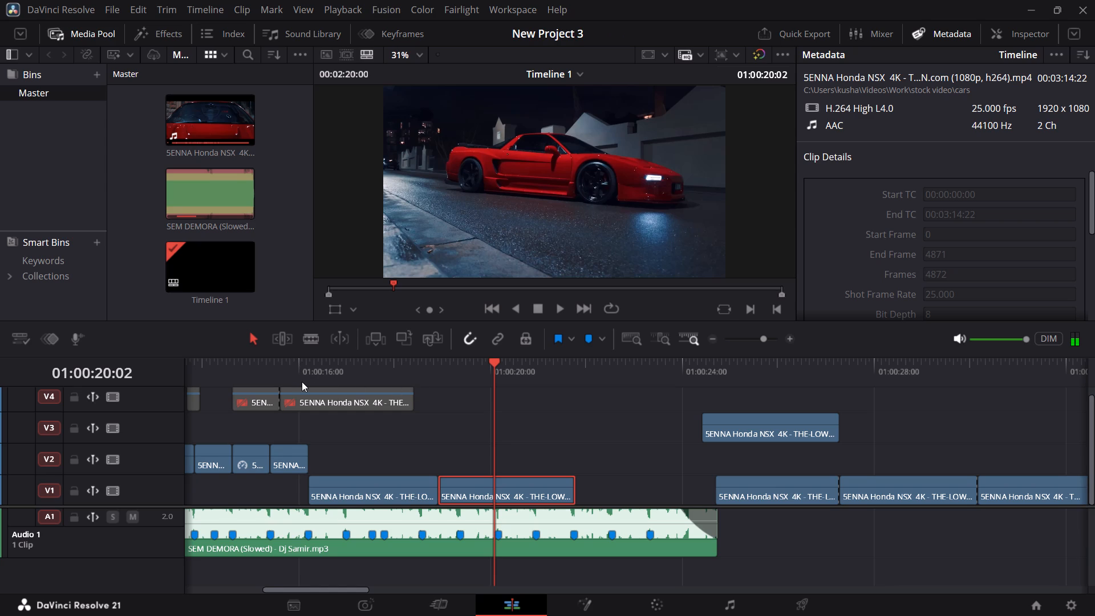
left_click(286, 382)
key("space")
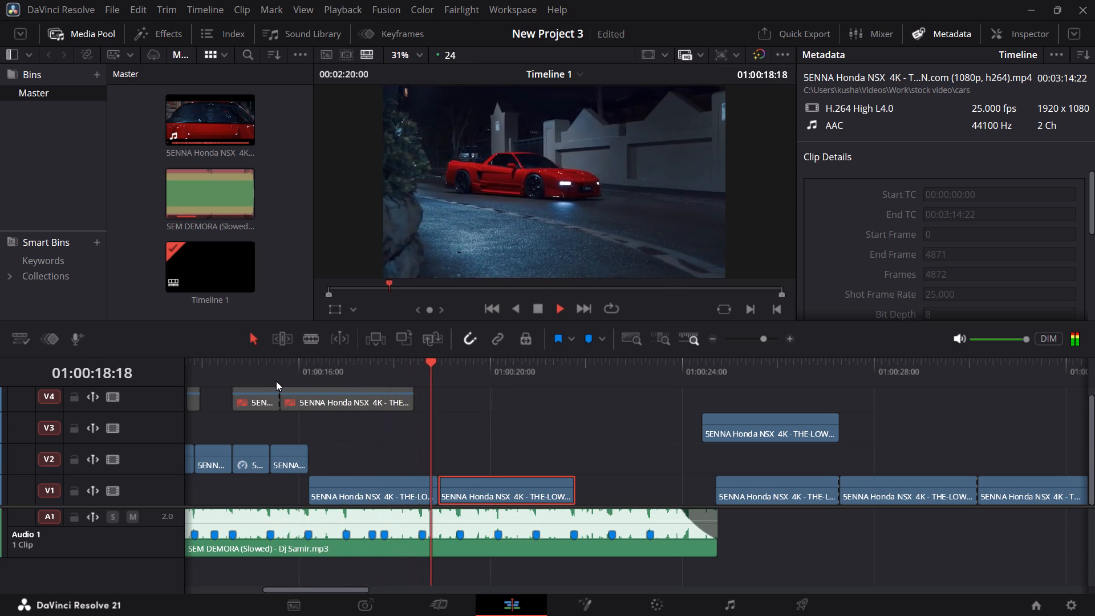
left_click(276, 381)
key("space")
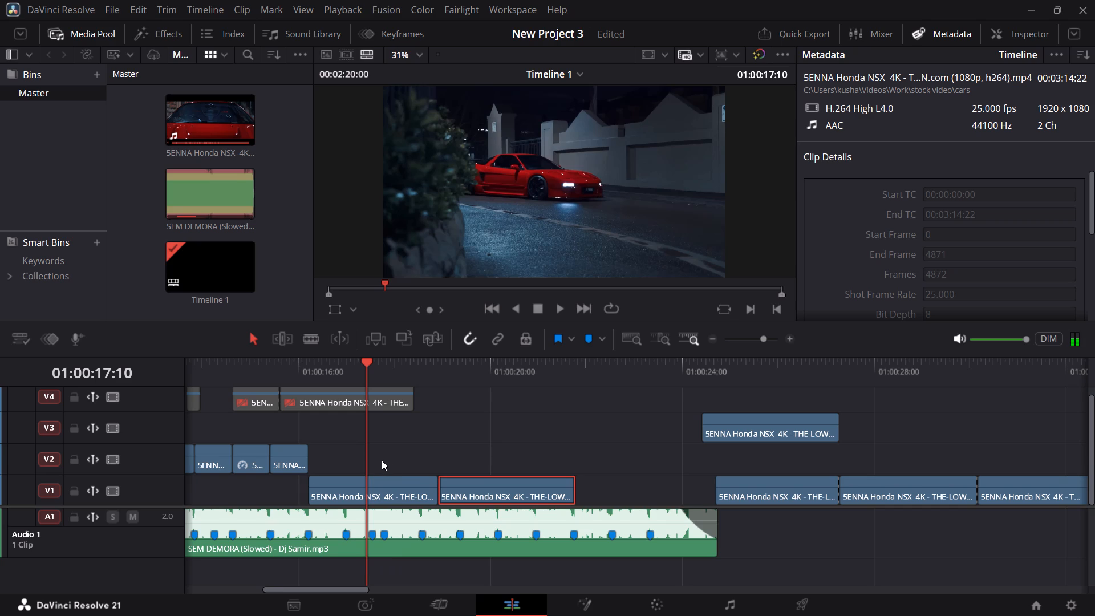
left_click_drag(323, 362, 428, 370)
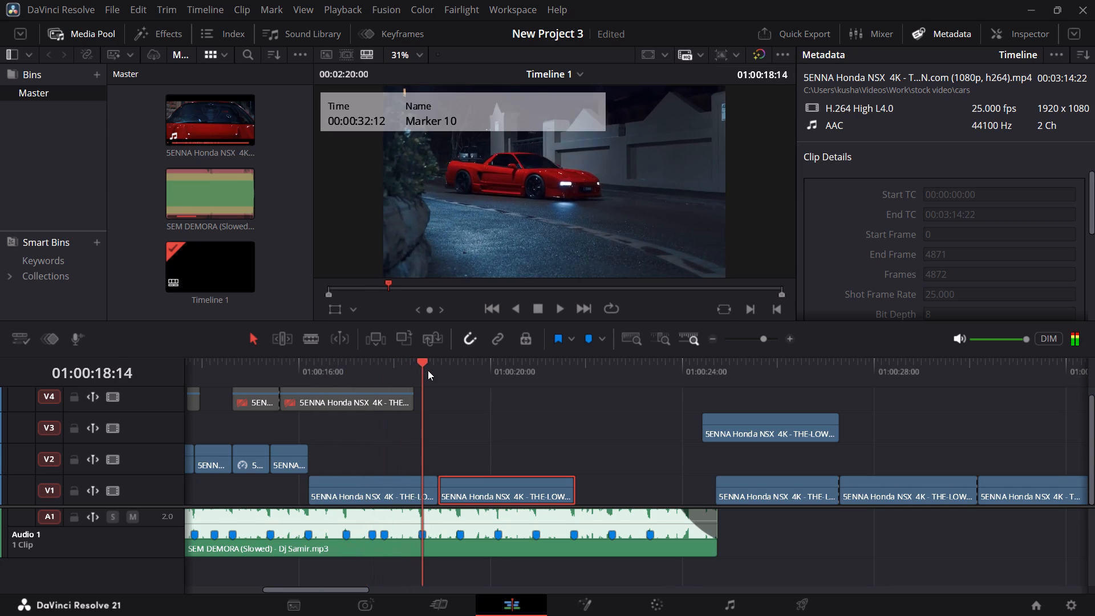
left_click_drag(428, 370, 461, 371)
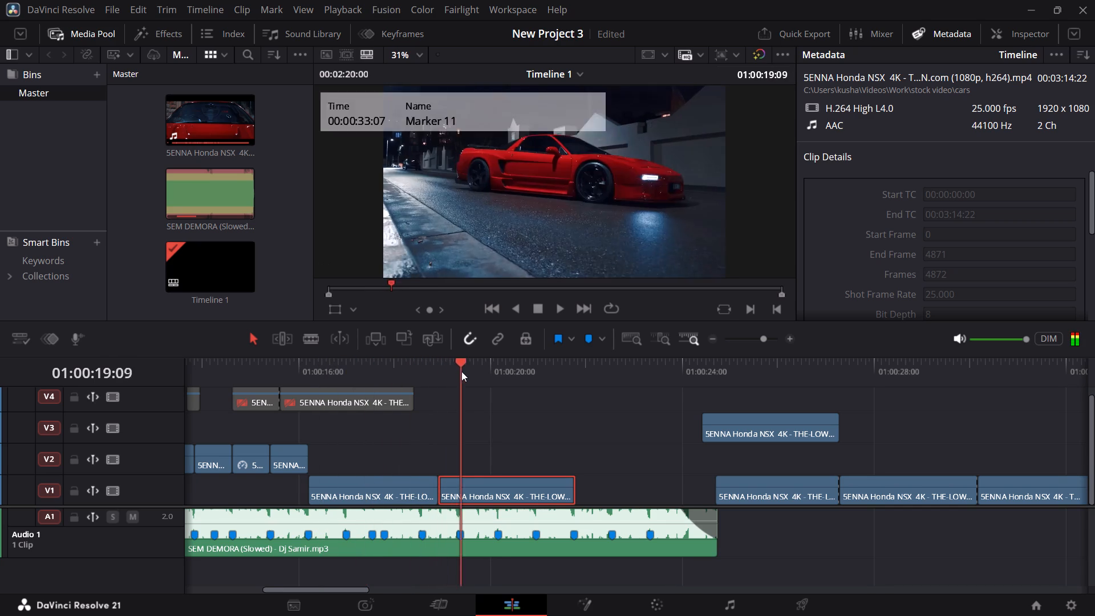
left_click_drag(461, 371, 441, 375)
Trim the stray first frame off the V1 clip starting at 01:00:18:22 and close the gap to the clip before it.
scroll(466, 427, "up", 9, "alt")
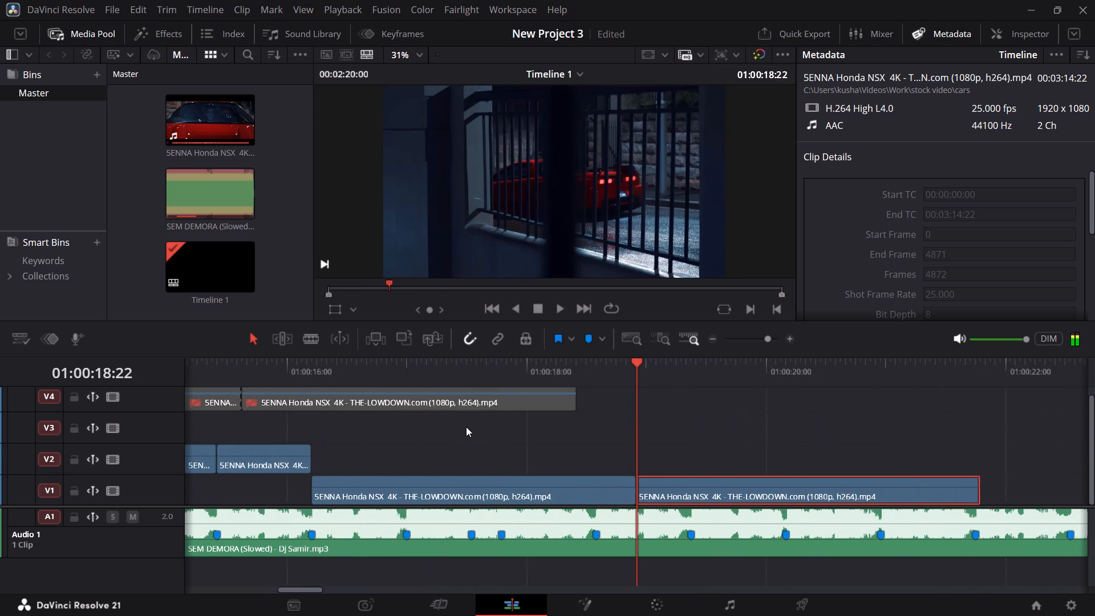
key("Right")
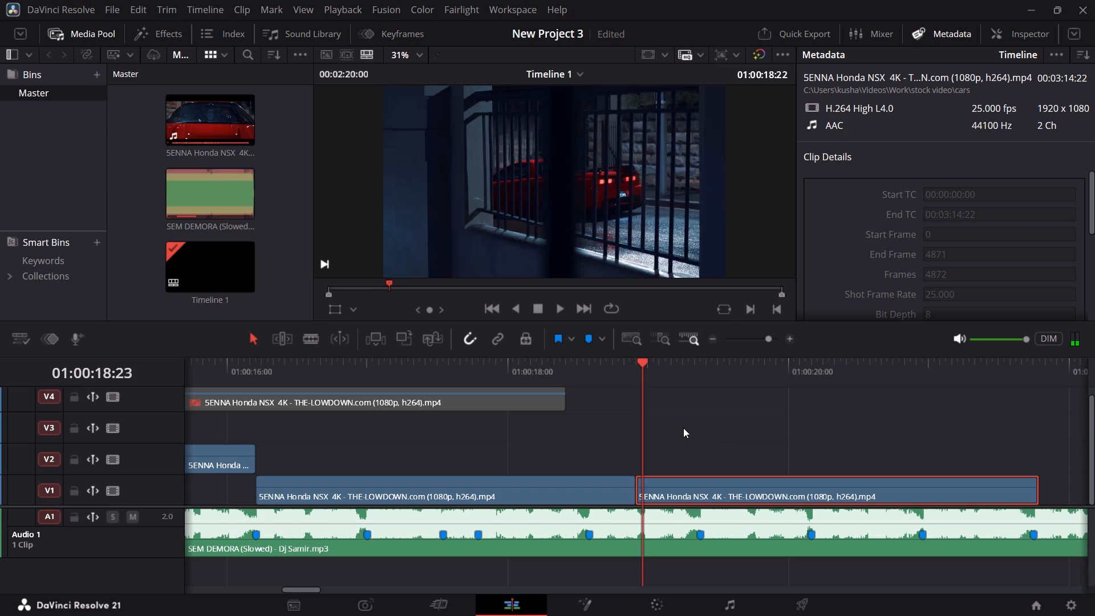
key("Left")
key("Left")
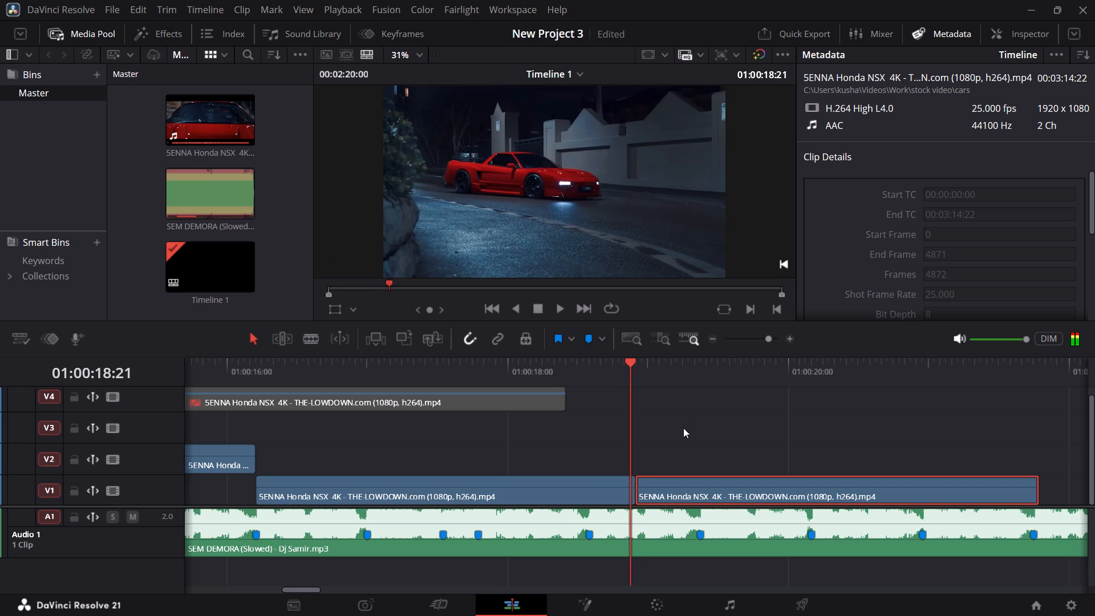
key("Right")
key("Right")
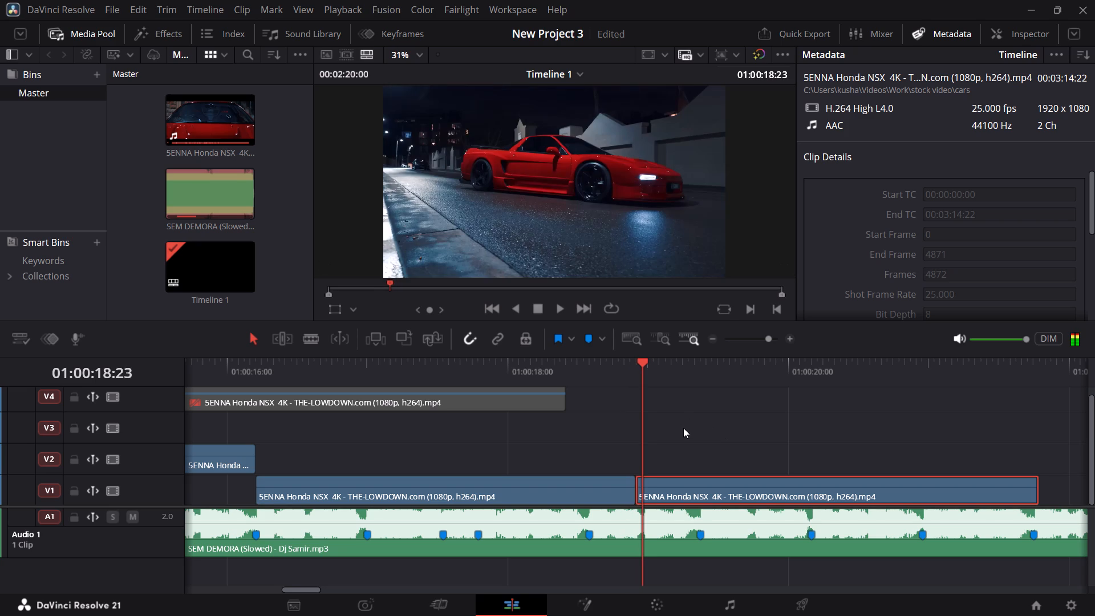
left_click_drag(639, 490, 646, 491)
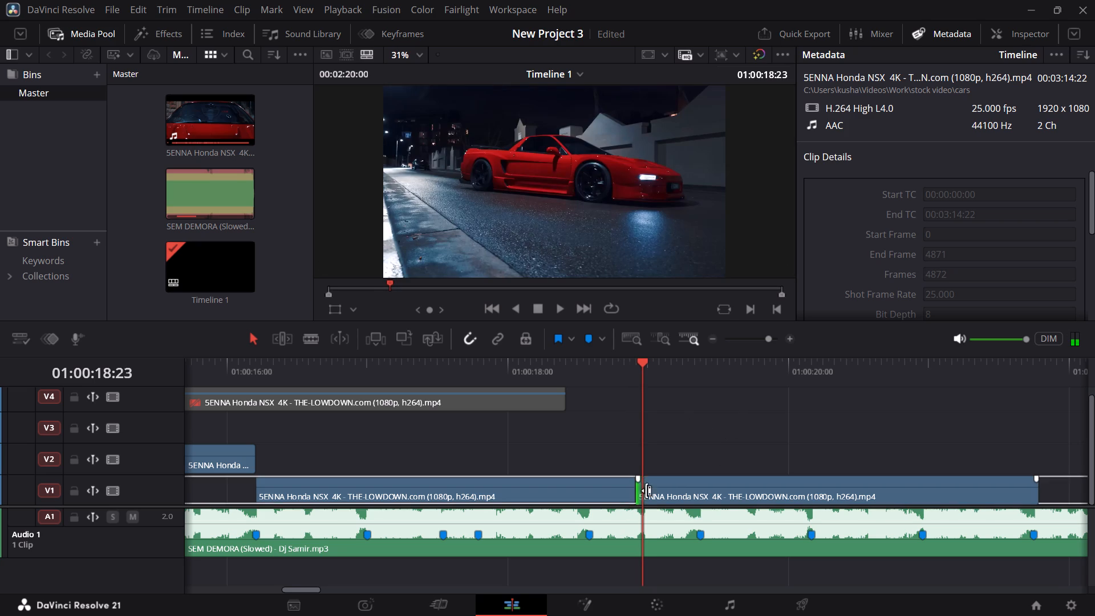
left_click_drag(646, 491, 650, 491)
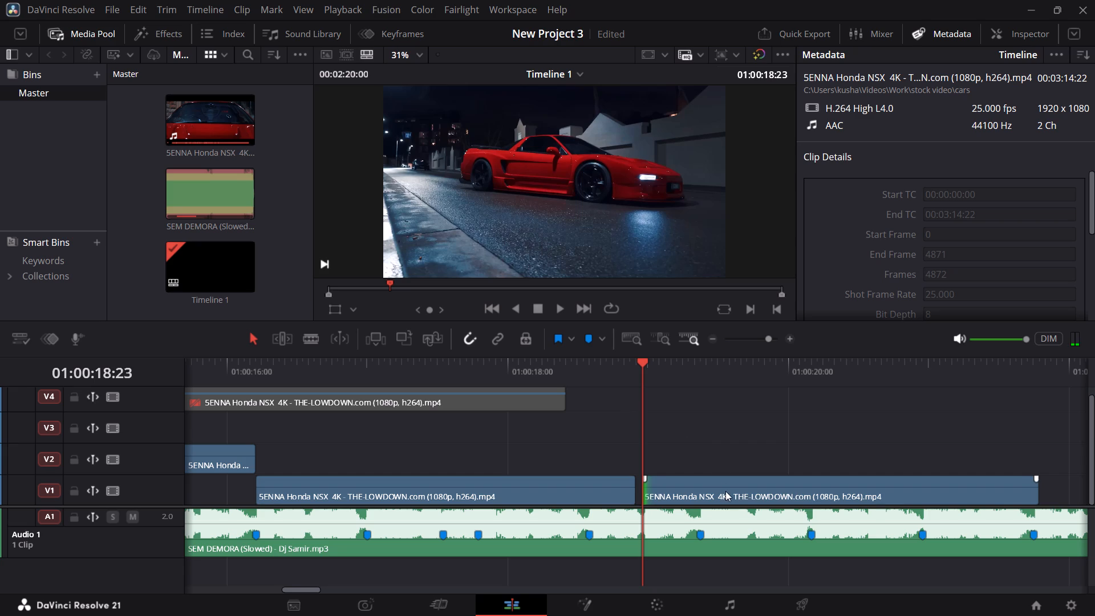
left_click_drag(725, 491, 710, 491)
left_click(611, 360)
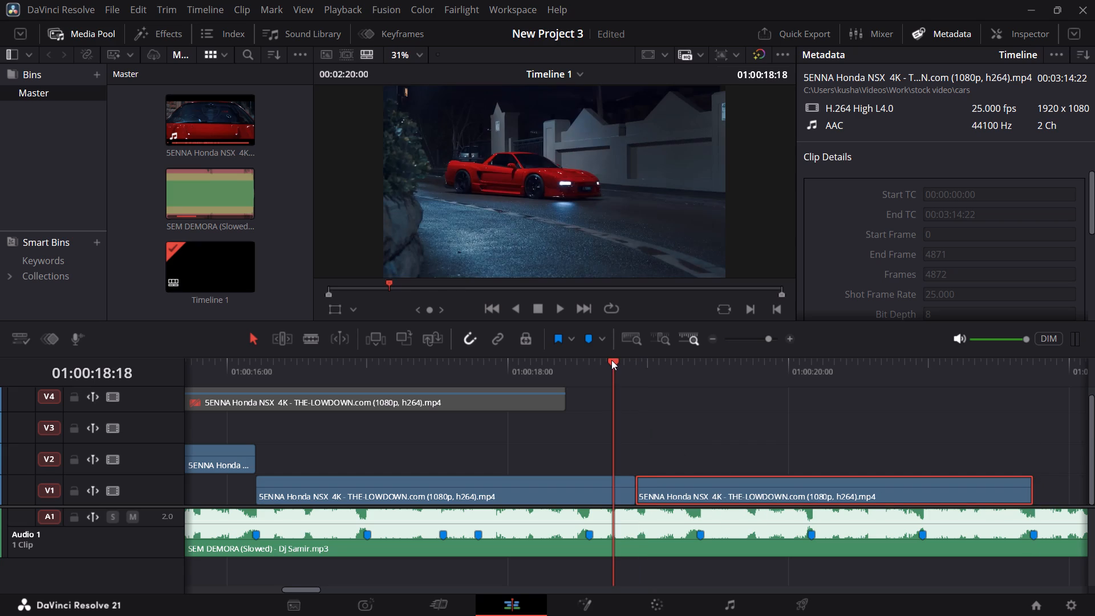
key("Right")
key("Right")
key("Right")
key("Right")
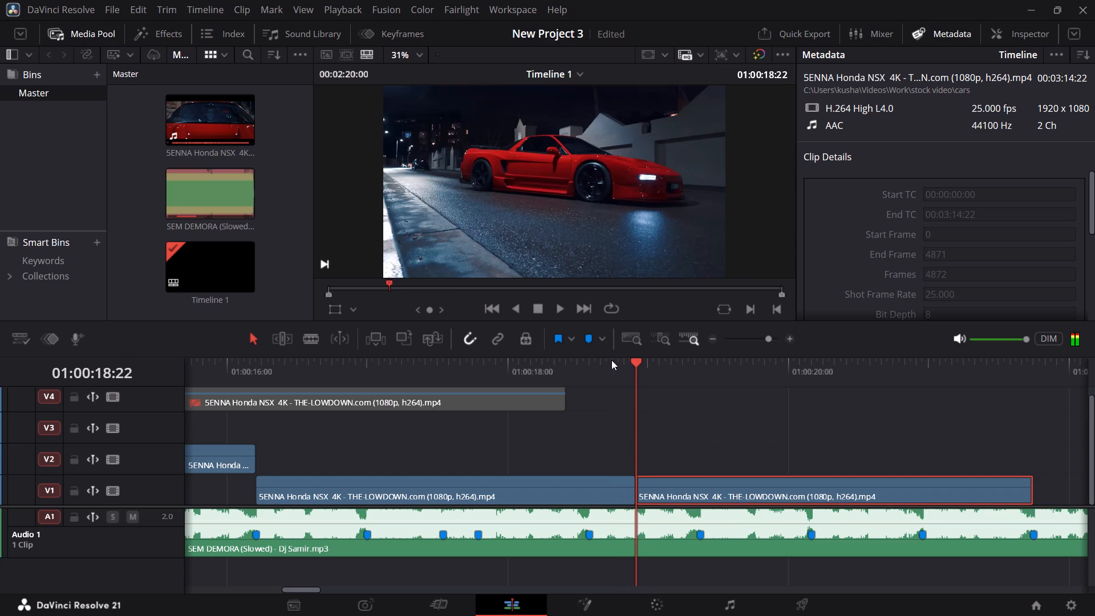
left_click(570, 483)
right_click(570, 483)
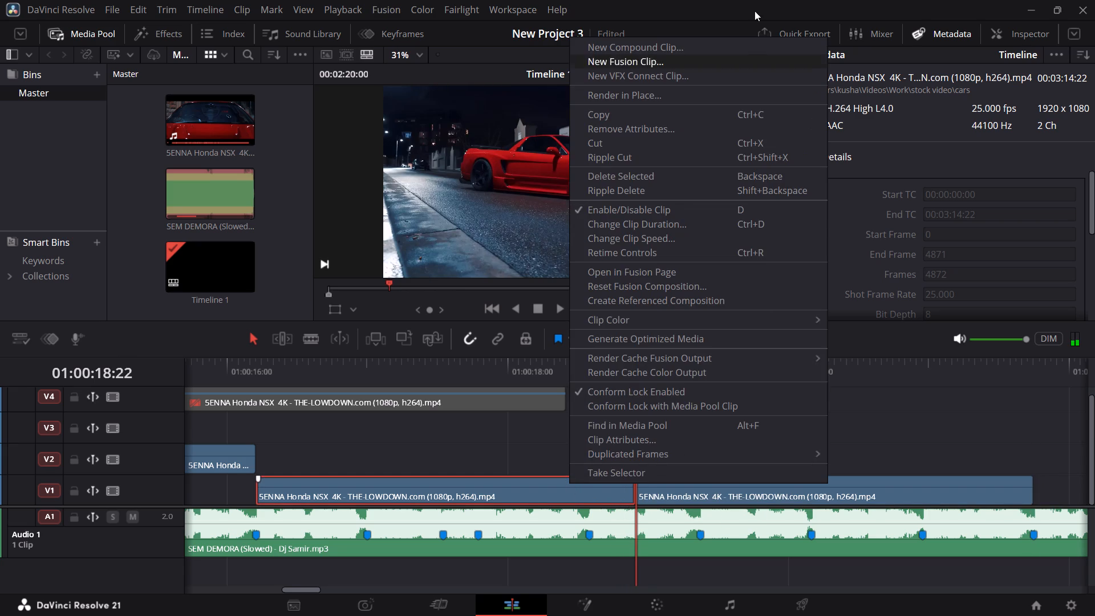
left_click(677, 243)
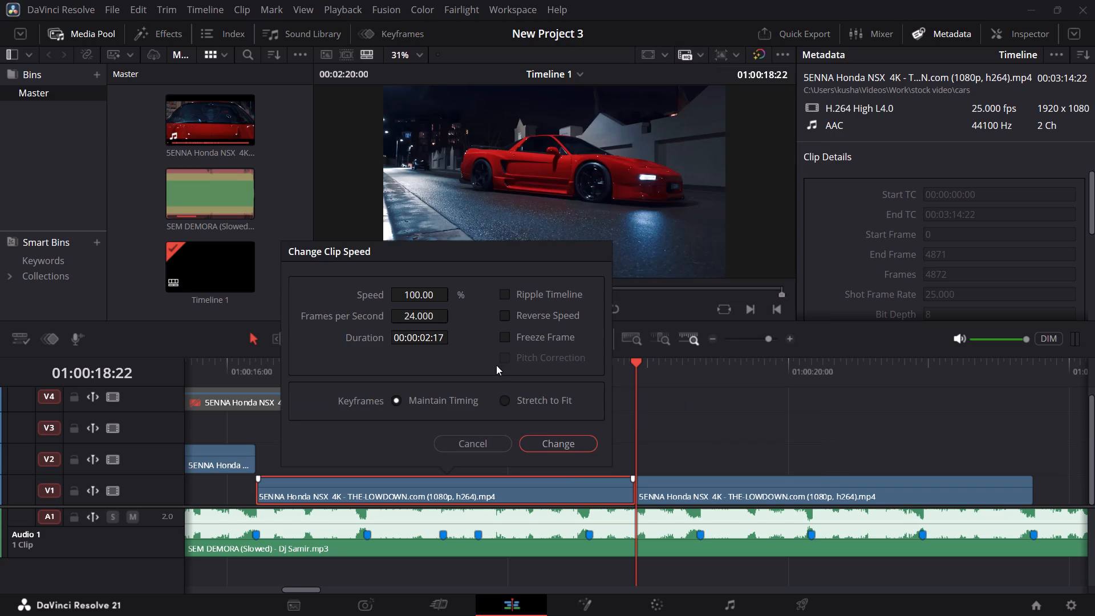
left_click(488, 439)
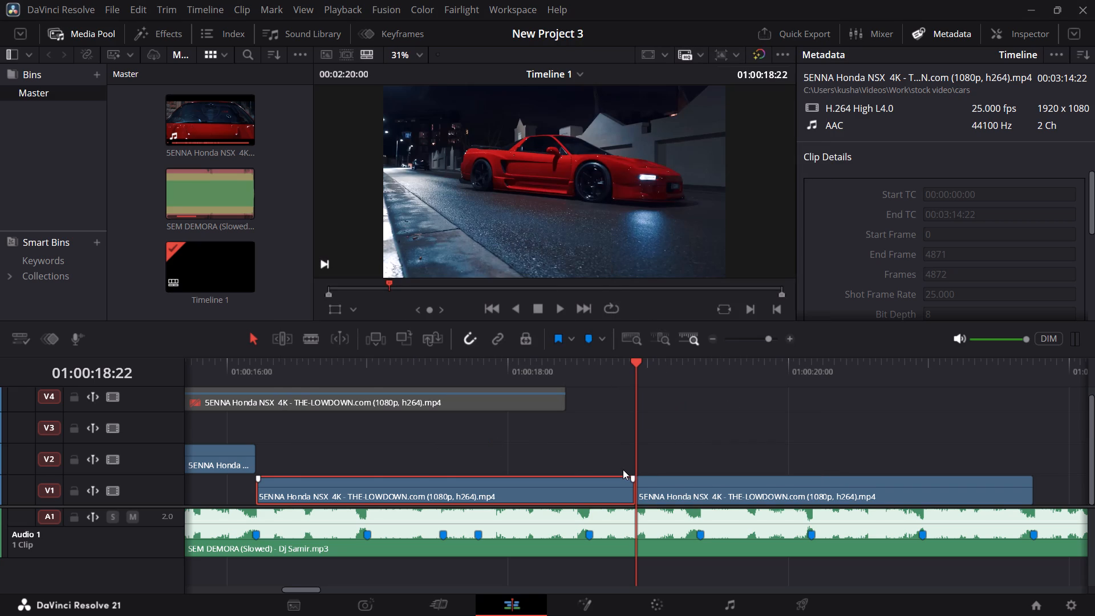
Retime the first V1 clip after the V2 section to 342% so it ends on the next beat marker, and move the following clip against it.
key("ctrl+r")
left_click_drag(632, 465, 427, 481)
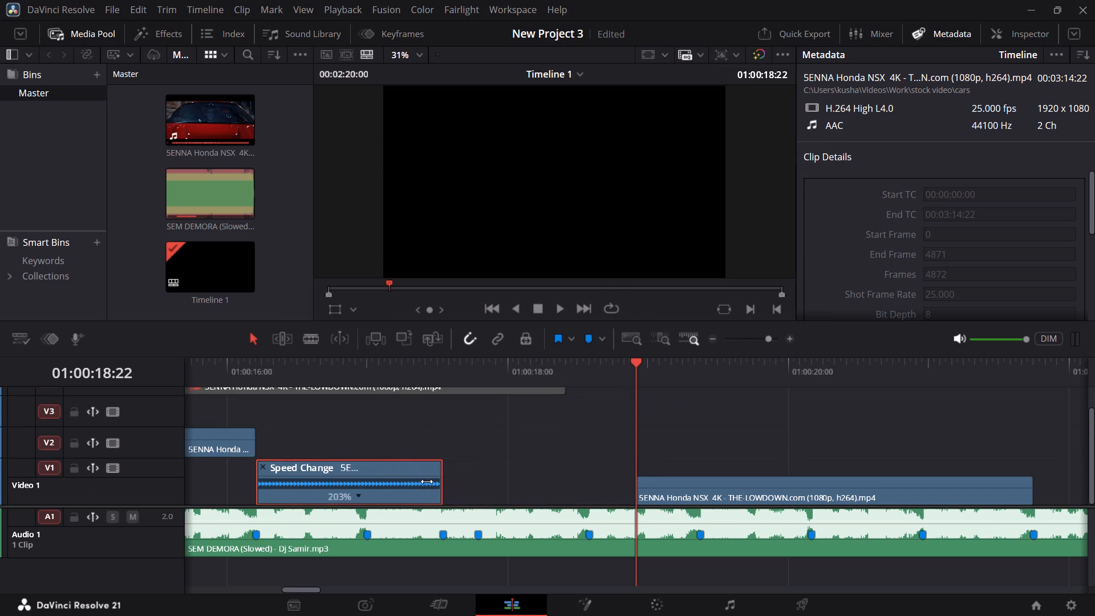
left_click_drag(427, 481, 364, 484)
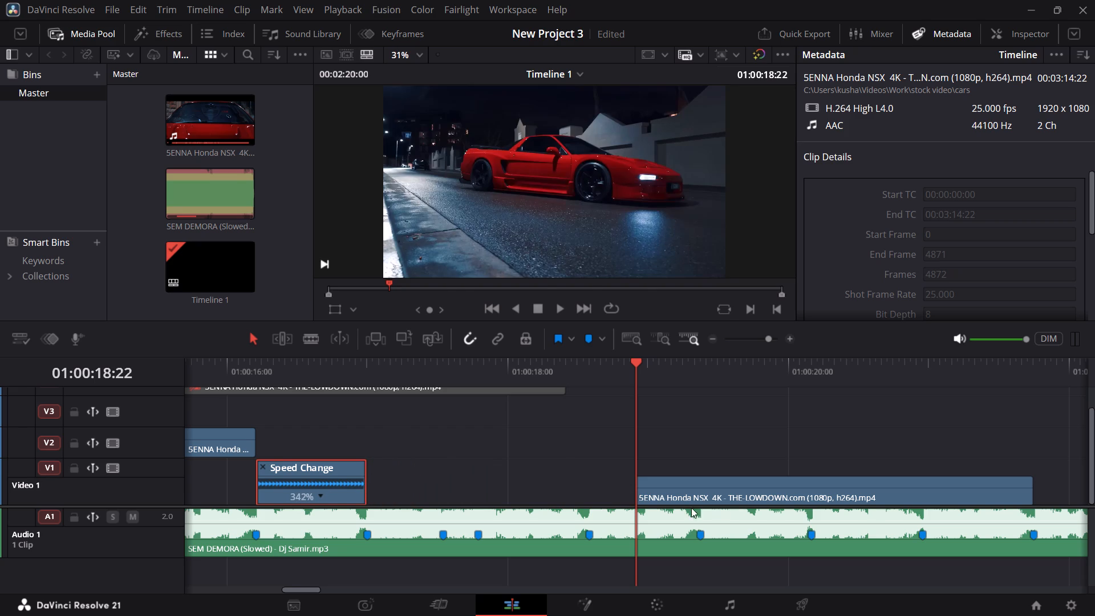
left_click_drag(690, 481, 420, 494)
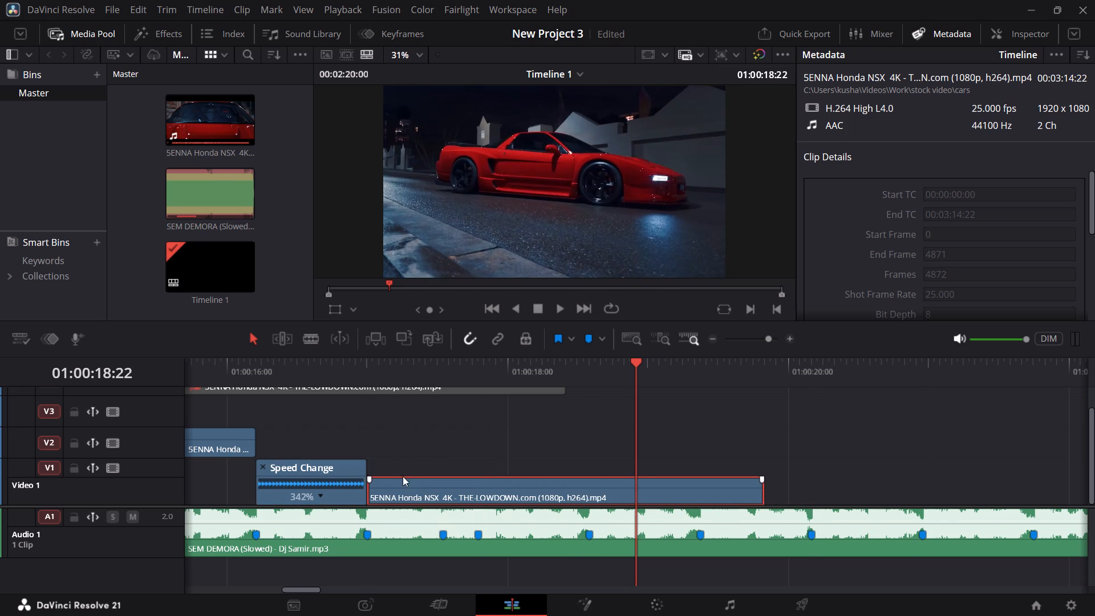
Play and scrub from about 01:00:16 through the sped-up V1 clip and the clip after it to review their timing against the beat markers.
left_click(208, 365)
key("space")
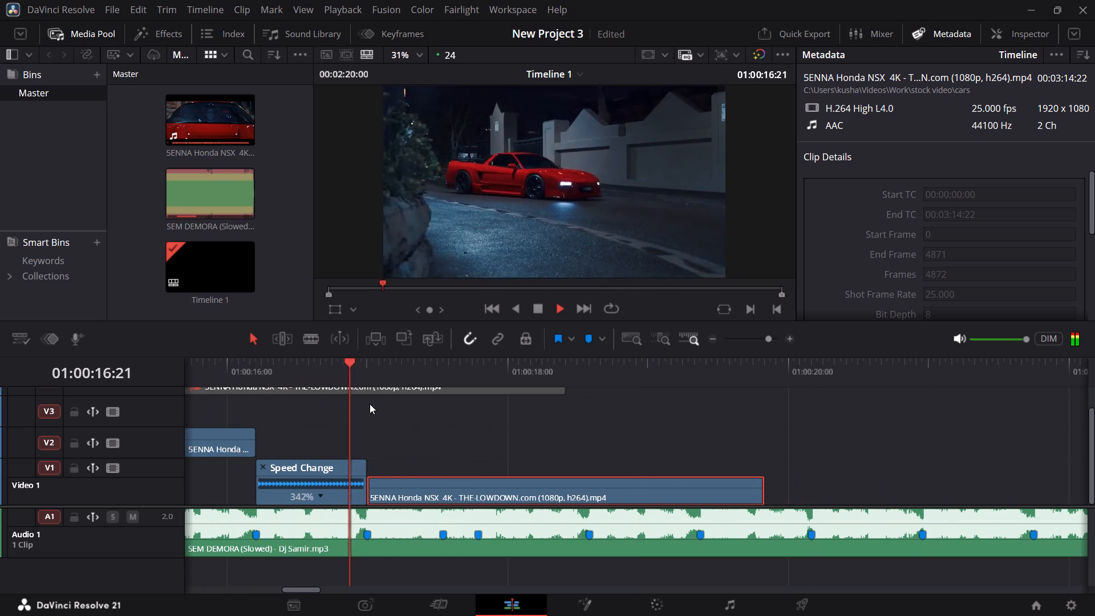
key("space")
left_click_drag(266, 363, 273, 368)
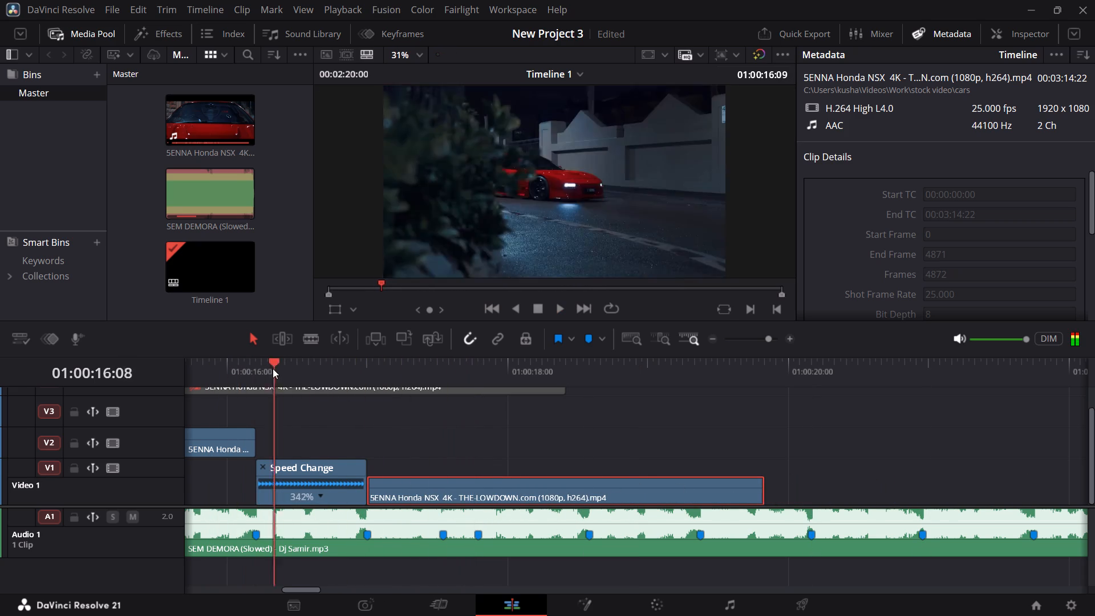
left_click_drag(273, 368, 234, 369)
key("space")
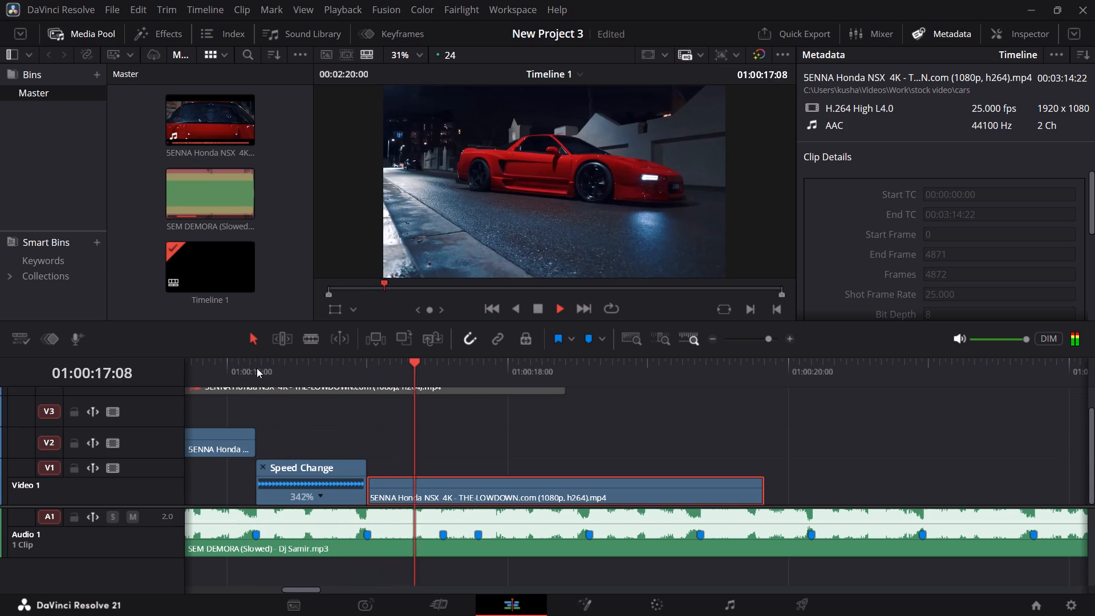
key("space")
left_click_drag(320, 383, 264, 379)
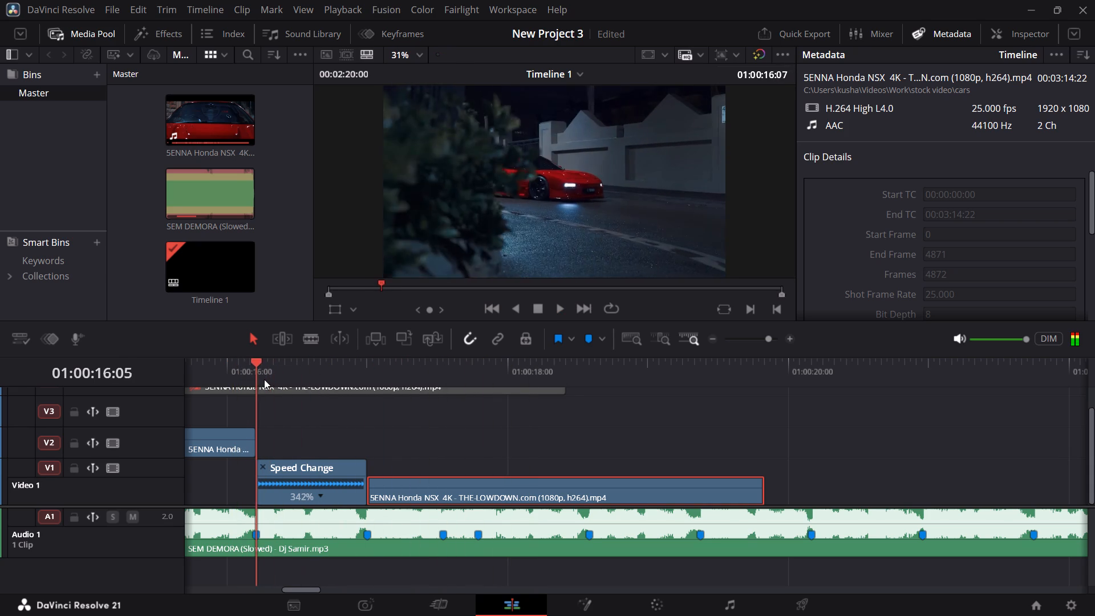
left_click_drag(264, 379, 617, 388)
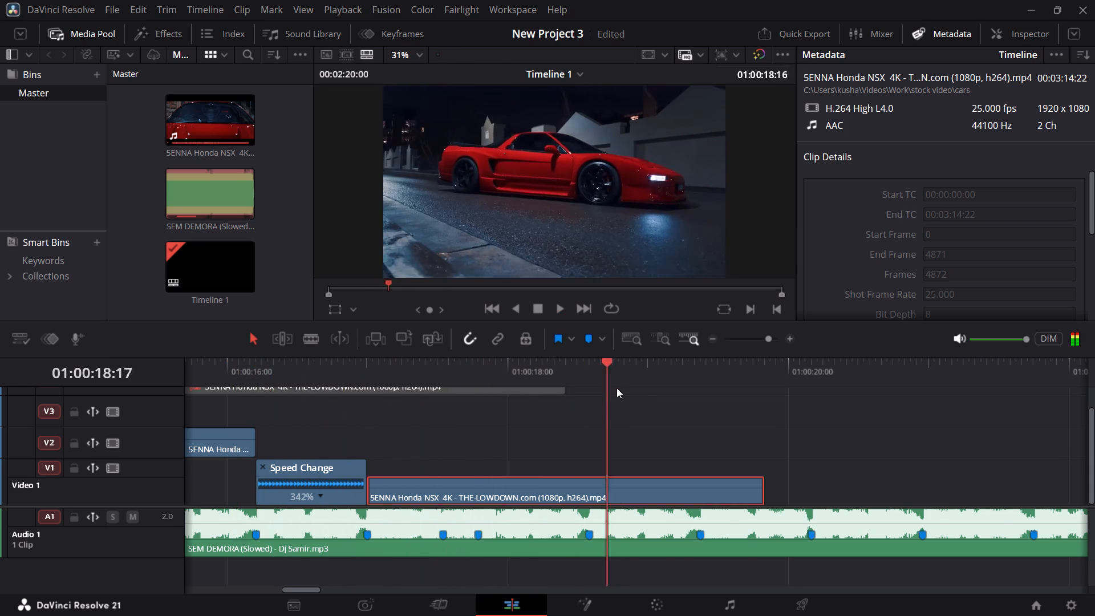
left_click_drag(617, 388, 439, 391)
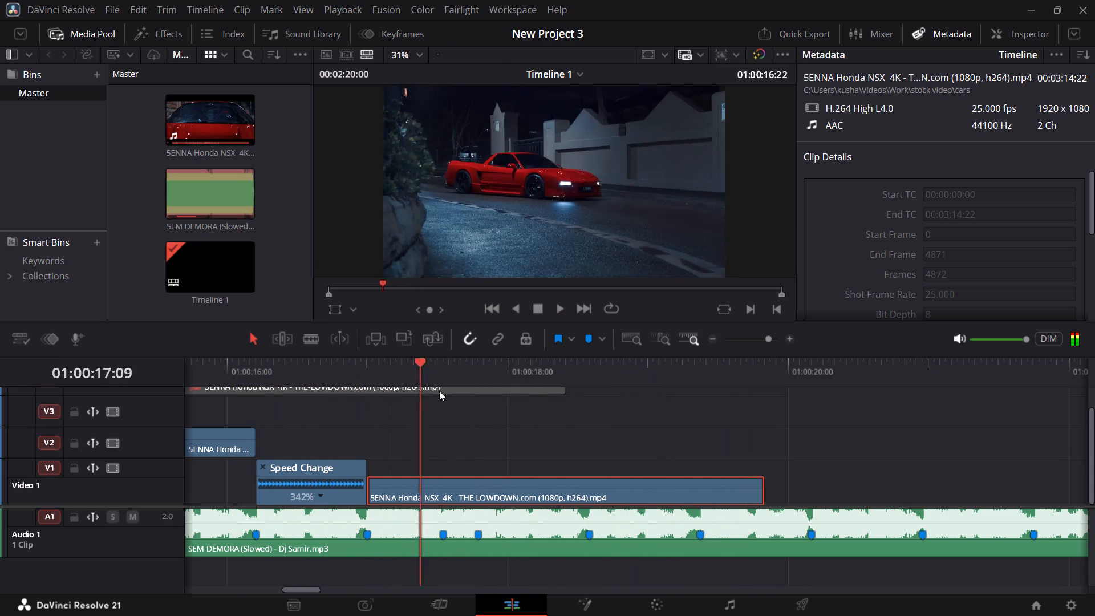
Retime the second V1 clip, starting at 01:00:17:00, to 483% so it ends on the next beat marker.
left_click_drag(439, 391, 376, 391)
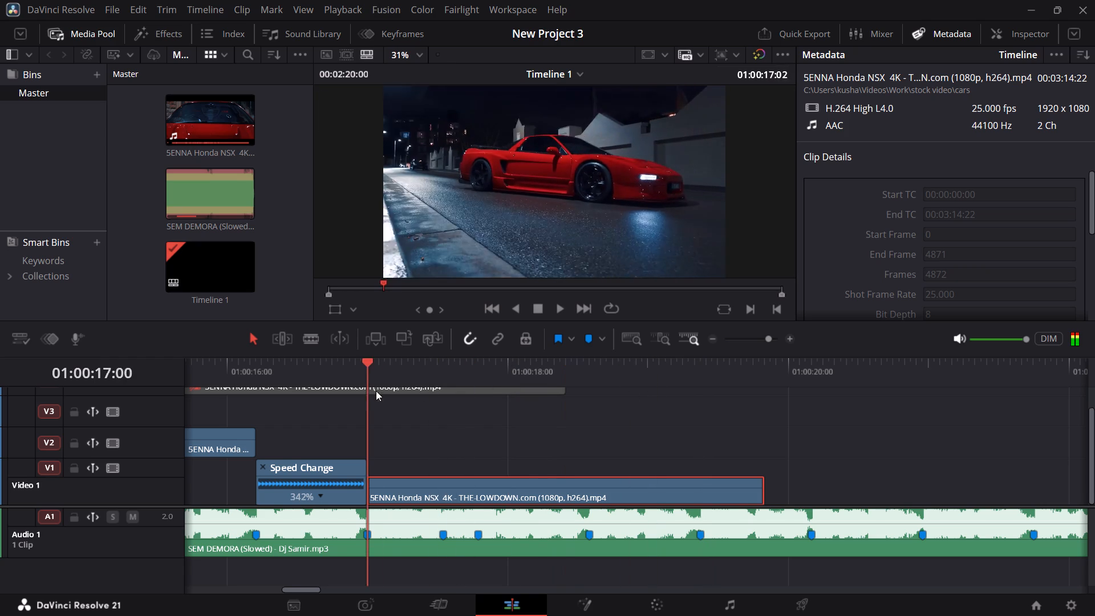
left_click_drag(376, 391, 537, 387)
right_click(658, 483)
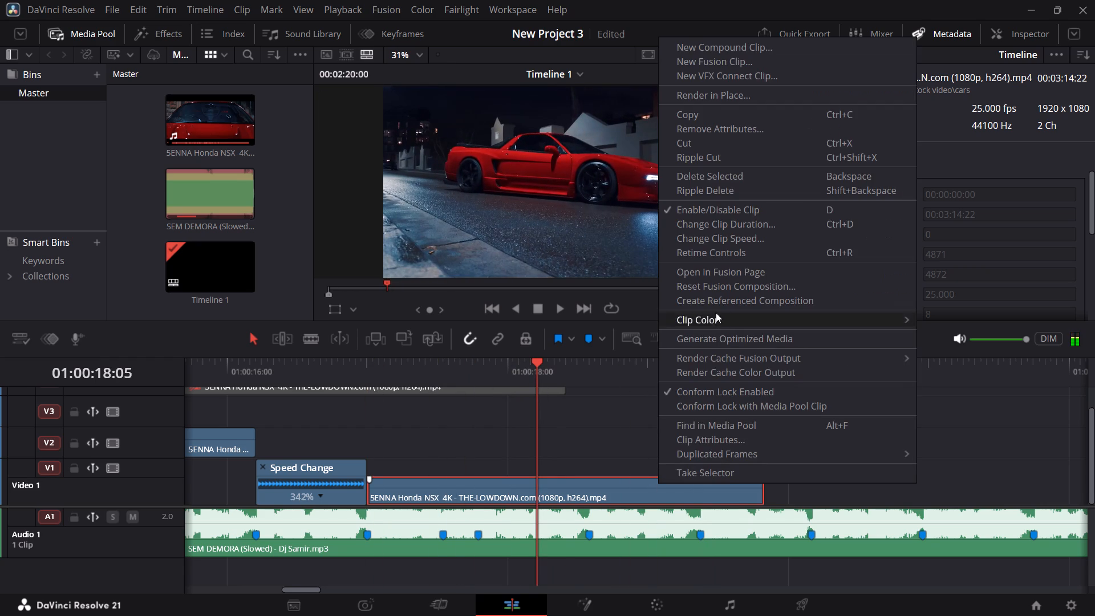
left_click(533, 491)
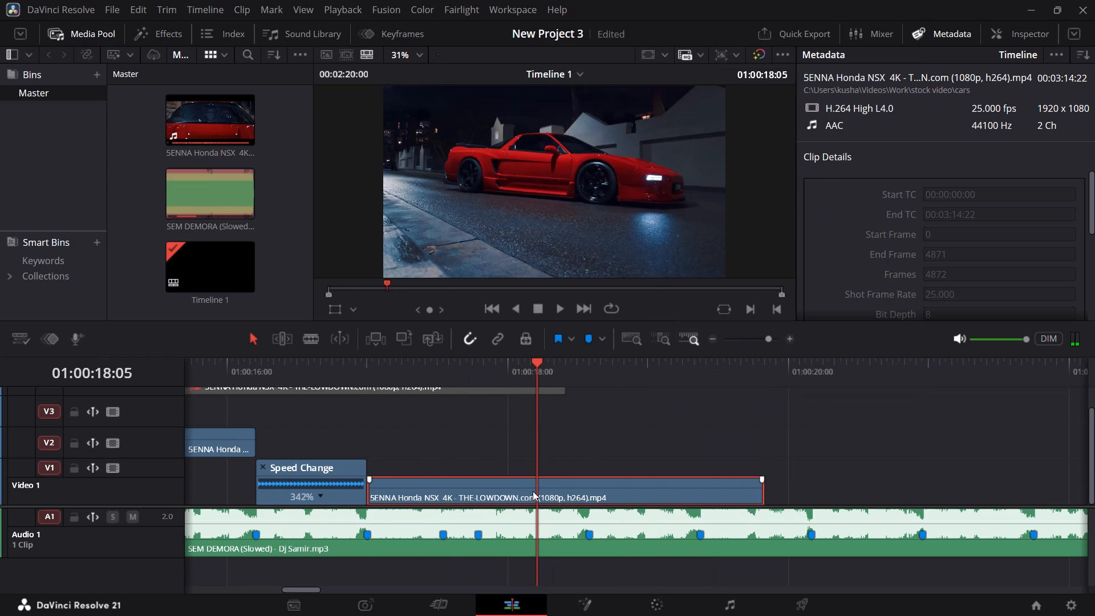
key("ctrl+r")
left_click_drag(759, 466, 434, 487)
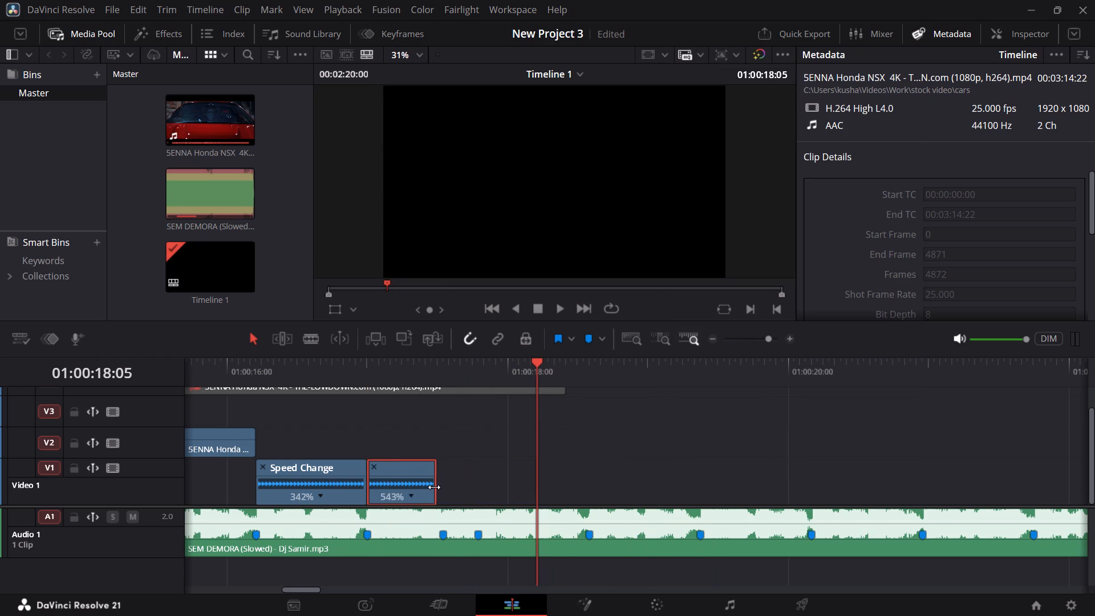
left_click_drag(434, 487, 450, 485)
Play from about 01:00:16 through both sped-up V1 clips to judge the second clip's timing against the music.
left_click(275, 371)
key("space")
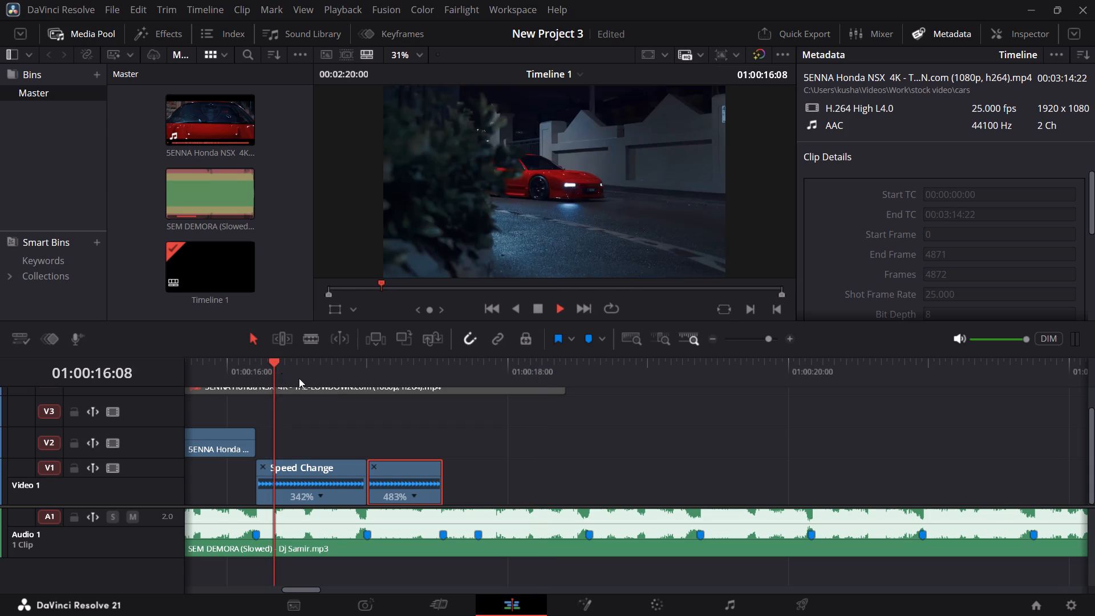
key("space")
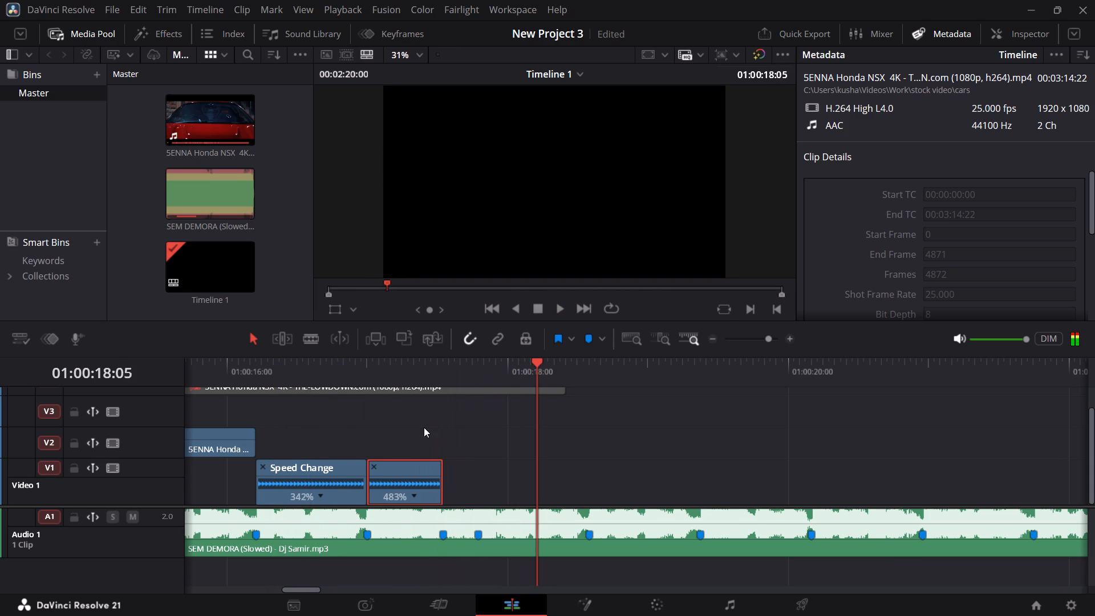
left_click(296, 370)
key("space")
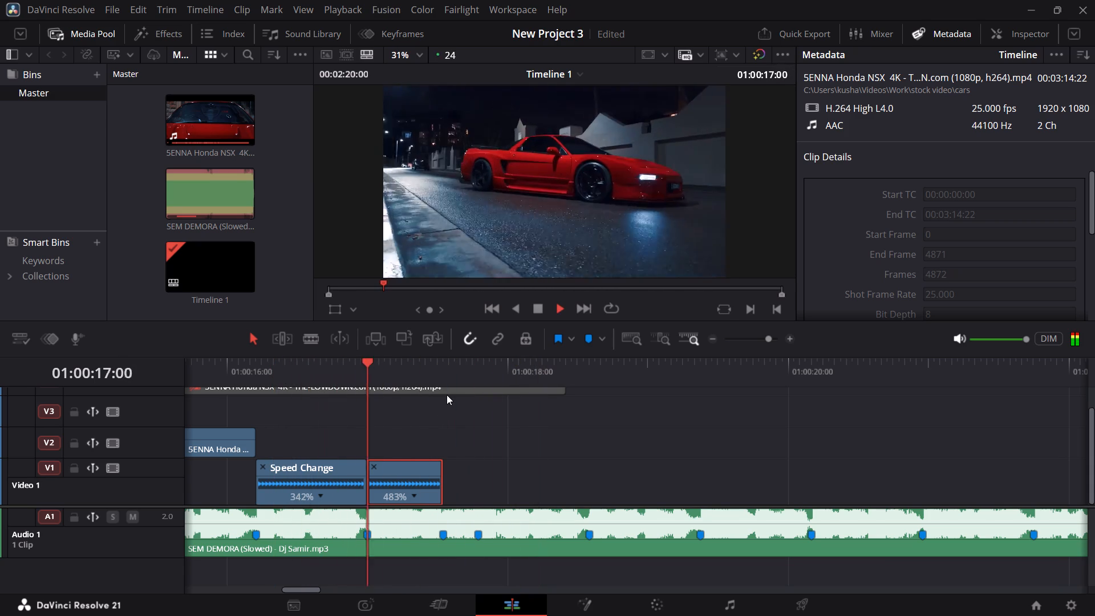
key("space")
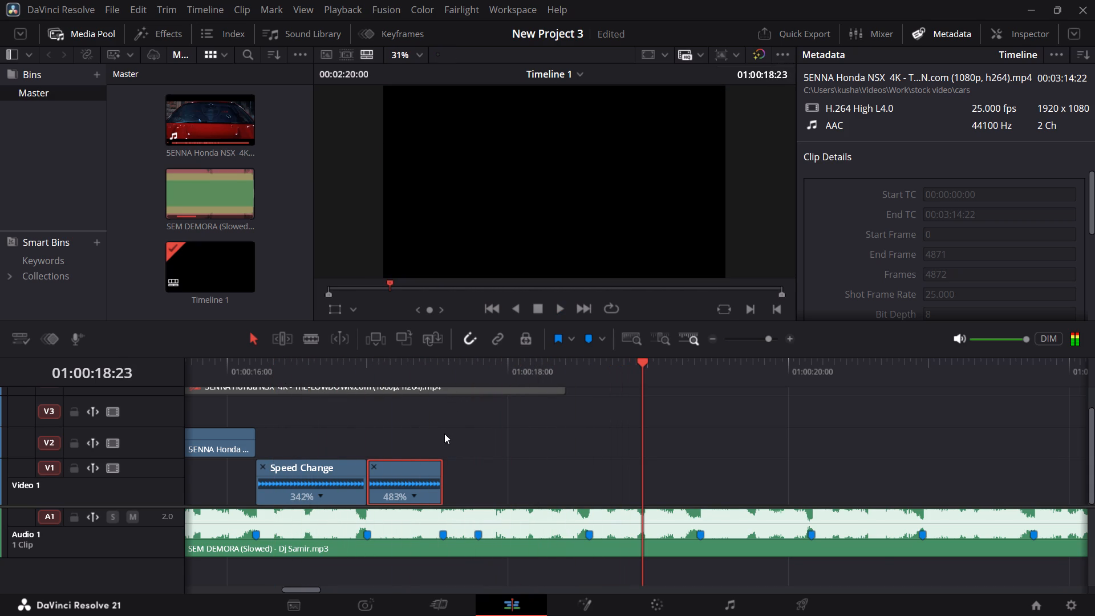
left_click(232, 368)
key("space")
key("space")
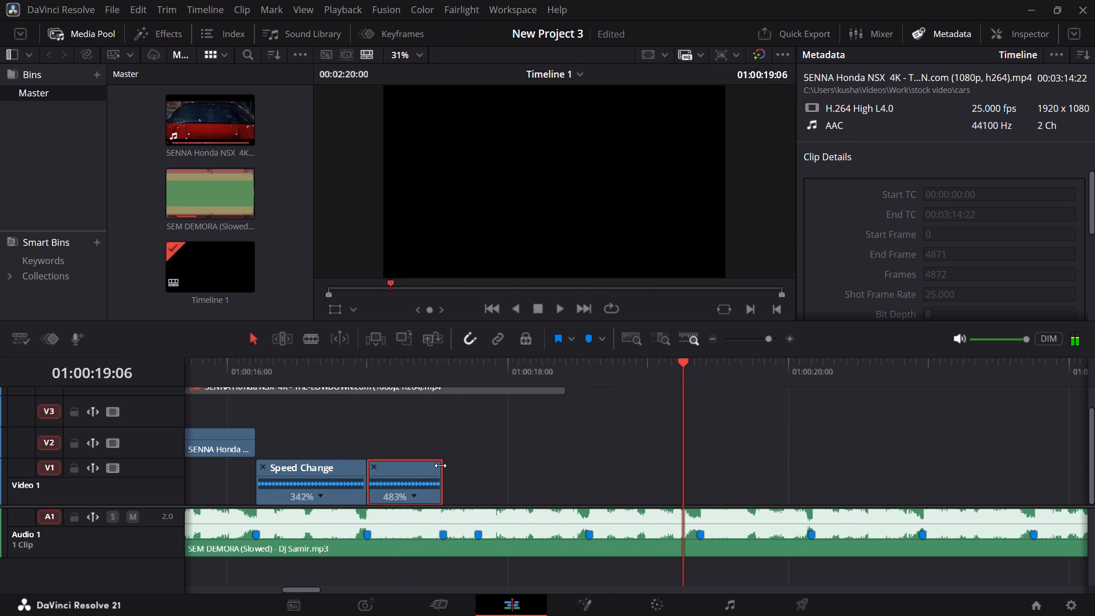
Retime the second sped-up V1 clip to 331% so it ends one beat marker further along.
left_click_drag(440, 465, 473, 467)
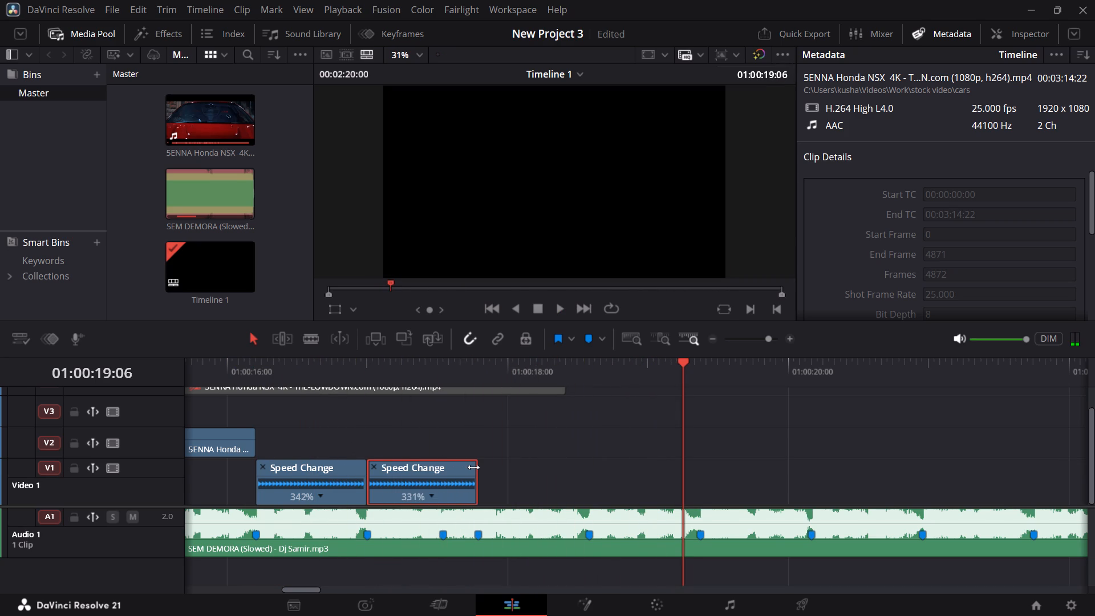
left_click(413, 427)
Replay from the end of the last V2 clip through both sped-up V1 clips to check their cuts against the beat markers.
left_click(323, 374)
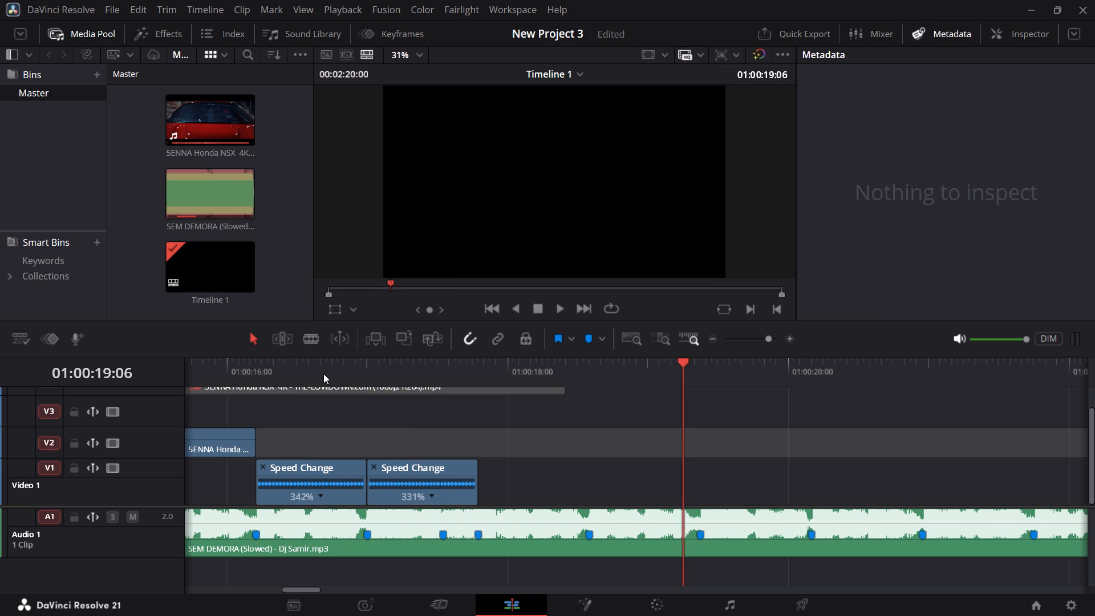
key("space")
left_click(228, 370)
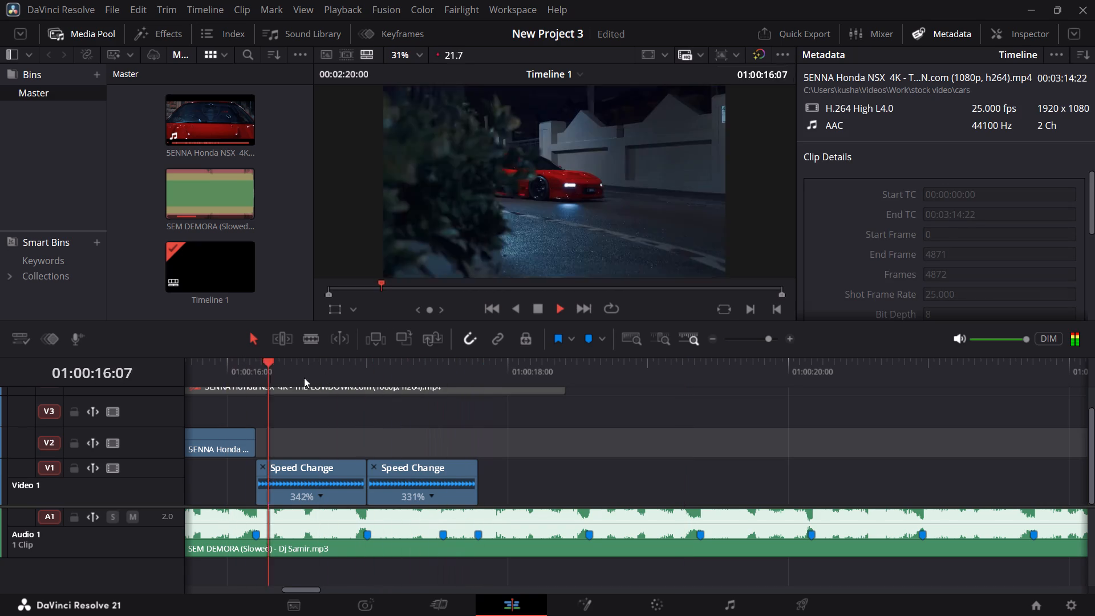
key("space")
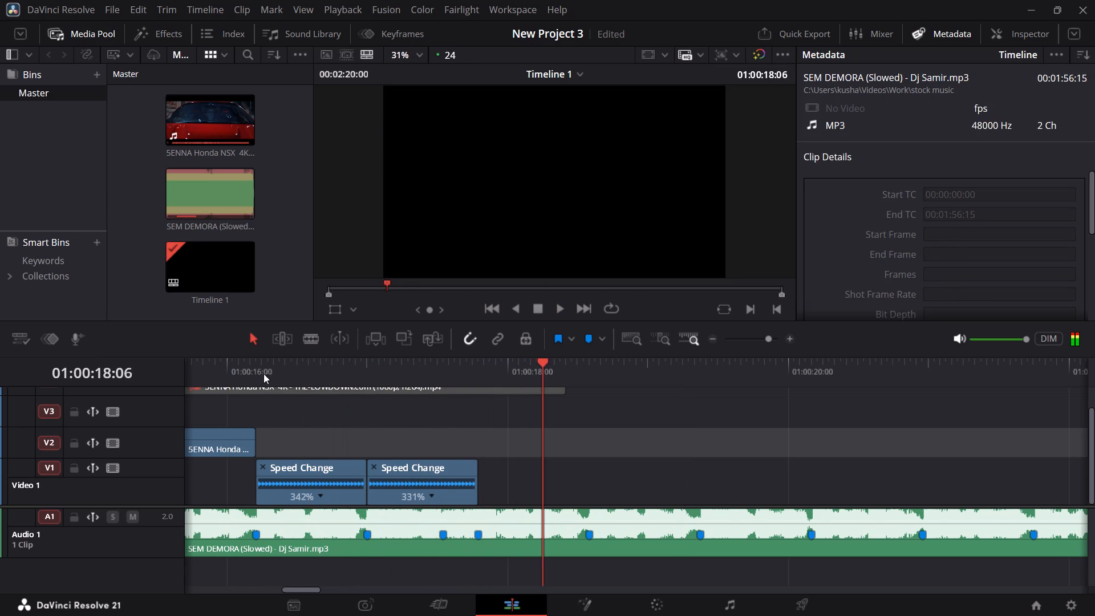
left_click(244, 372)
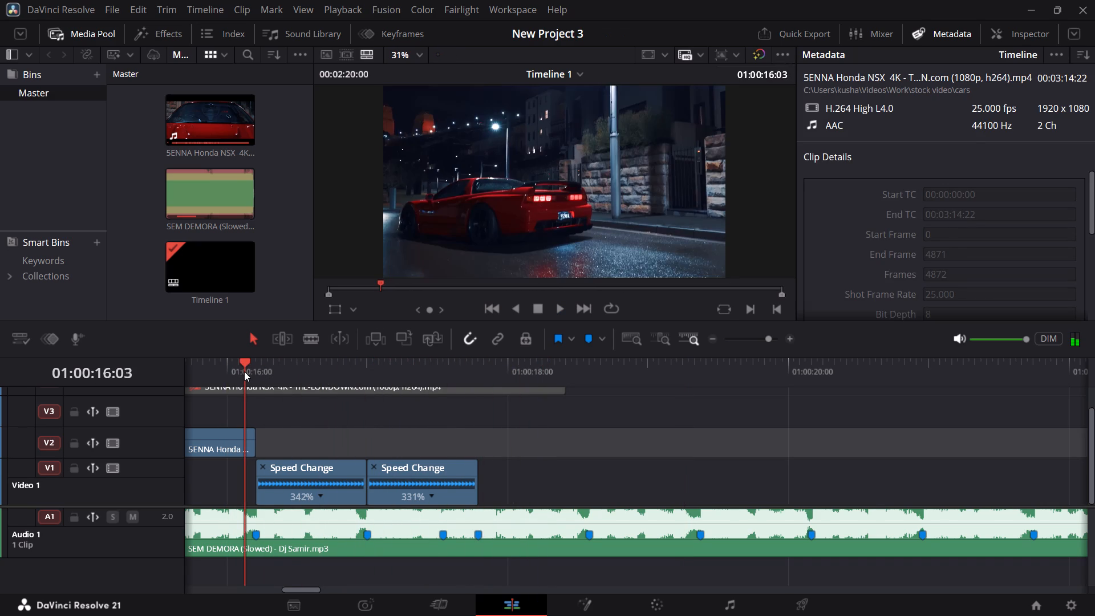
key("space")
key("space")
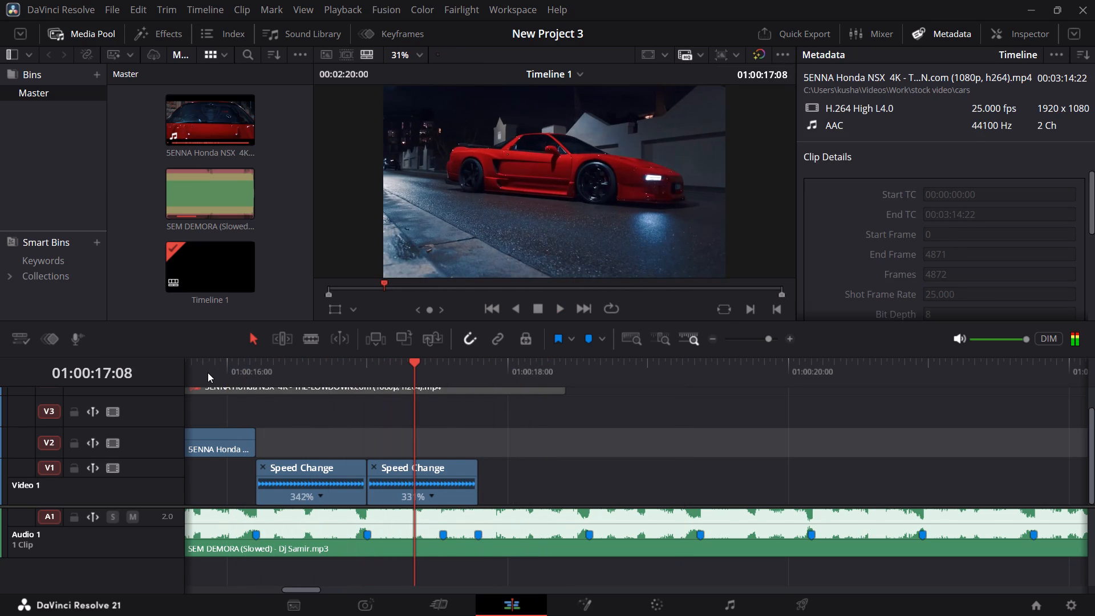
left_click(208, 372)
key("space")
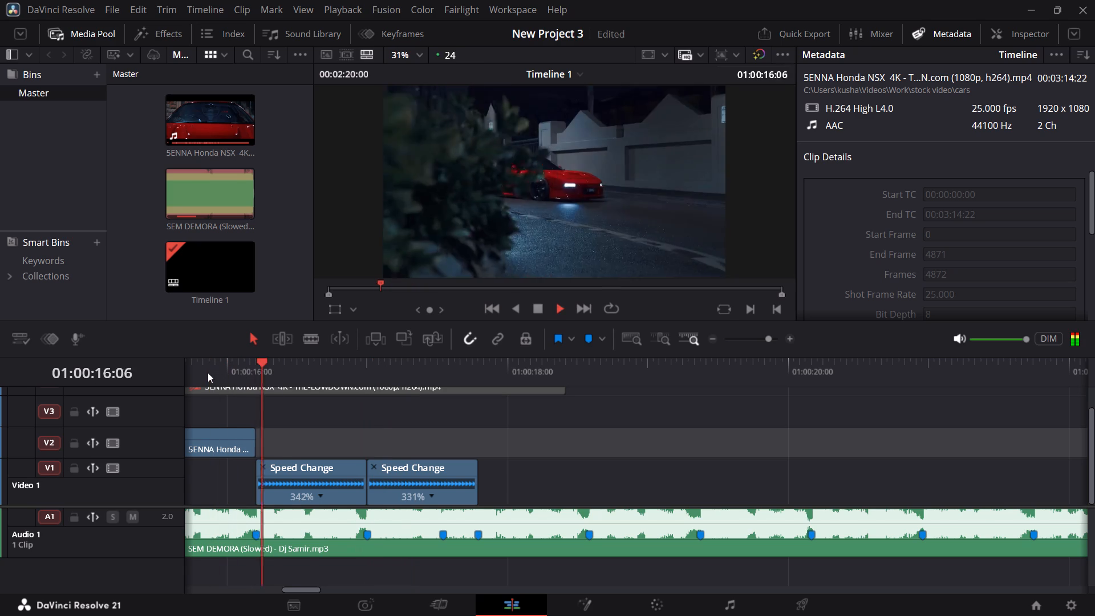
left_click(209, 372)
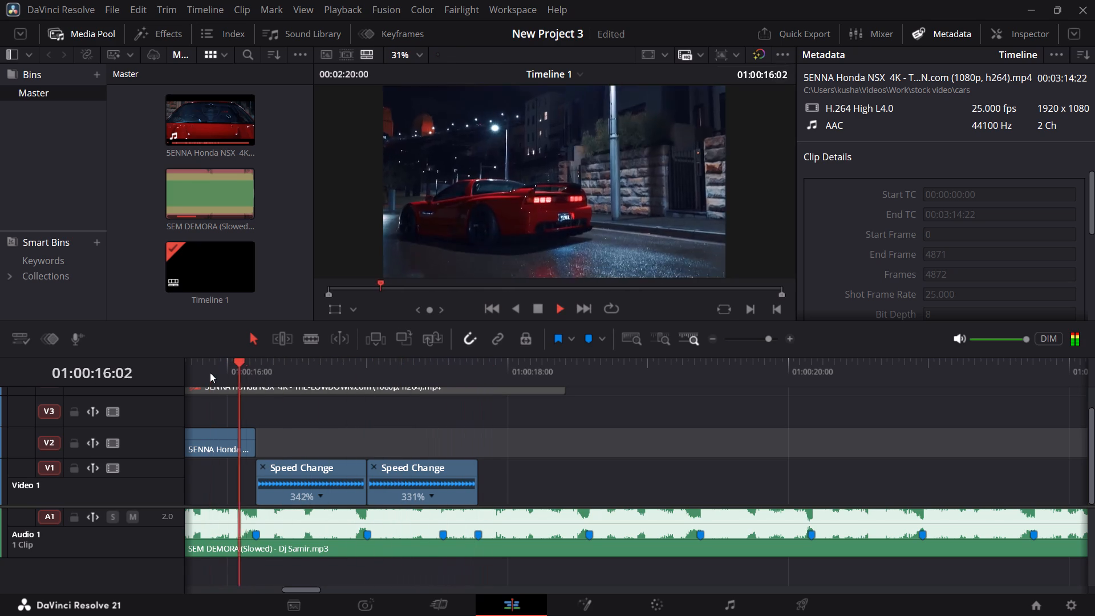
left_click(210, 372)
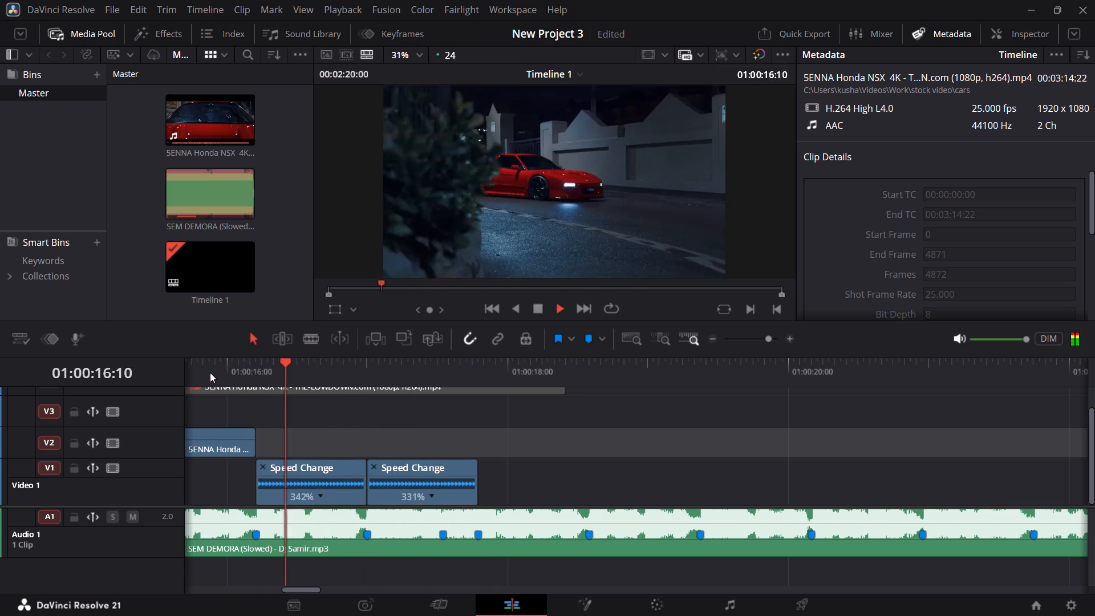
left_click(210, 372)
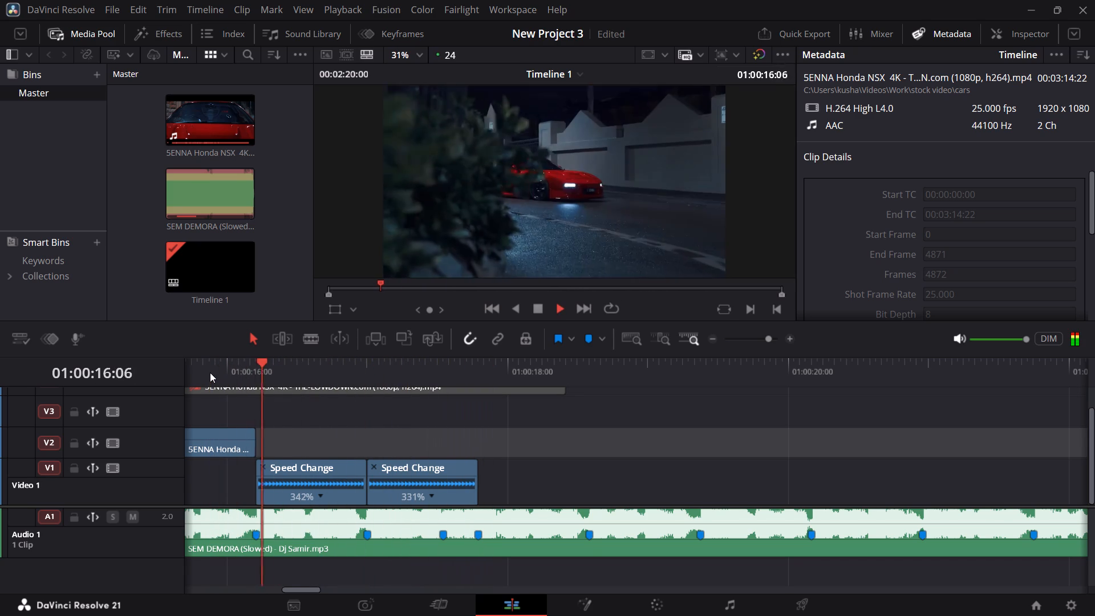
left_click(210, 372)
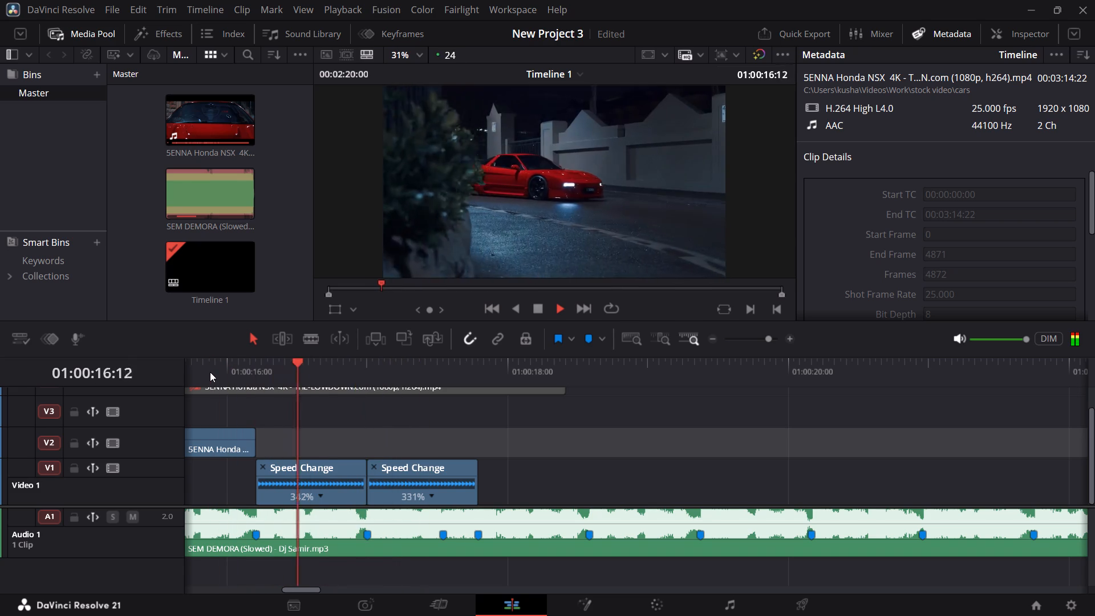
left_click(210, 372)
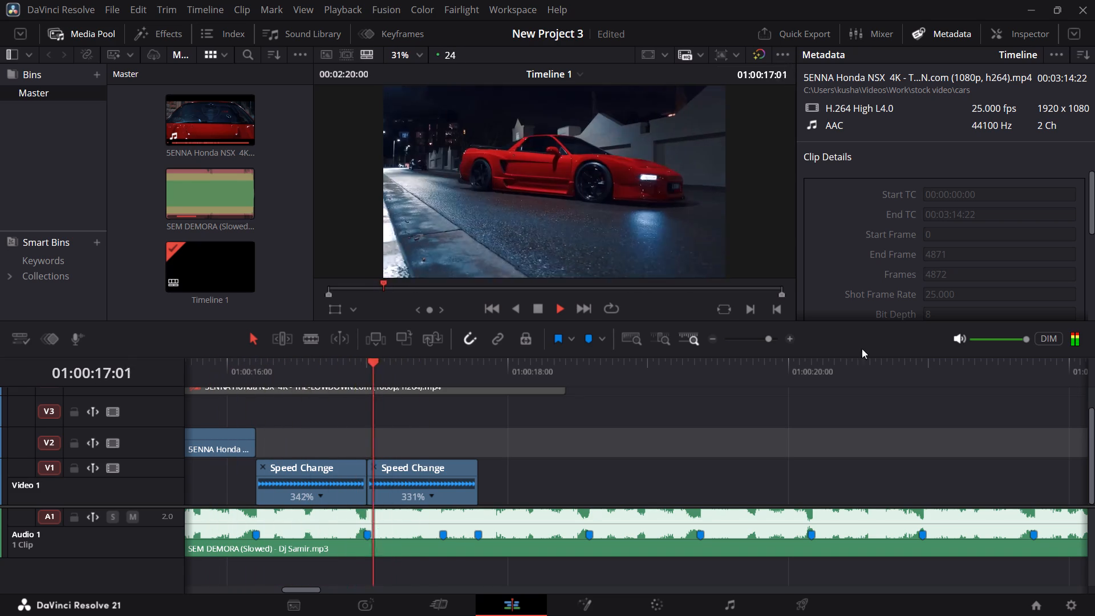
key("space")
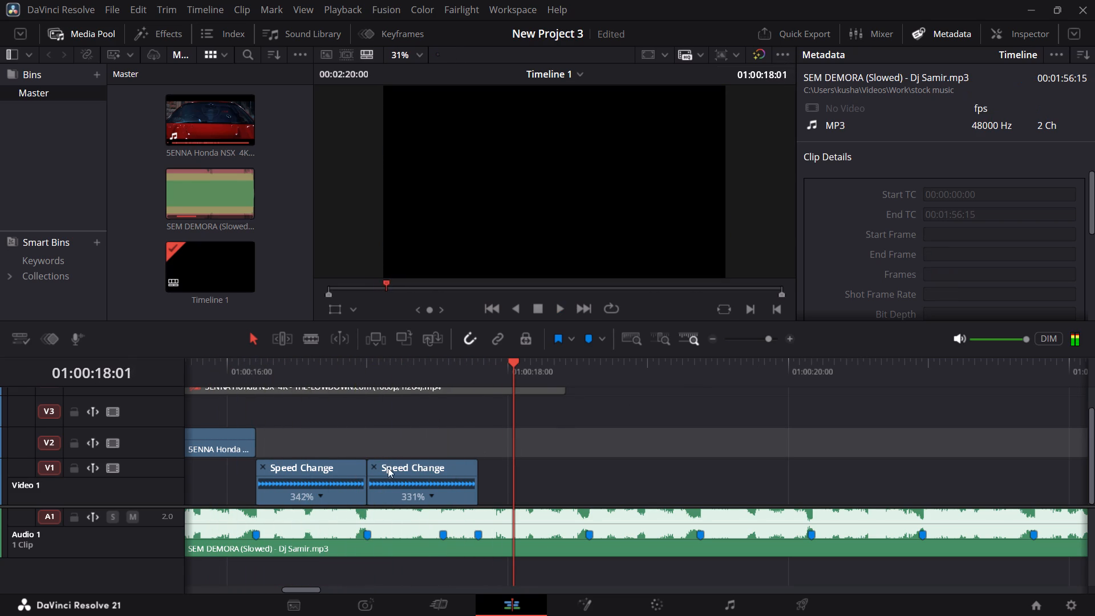
Replay the second sped-up V1 clip from about 01:00:17 to check its ending against the two closely spaced beat markers.
left_click(348, 364)
key("space")
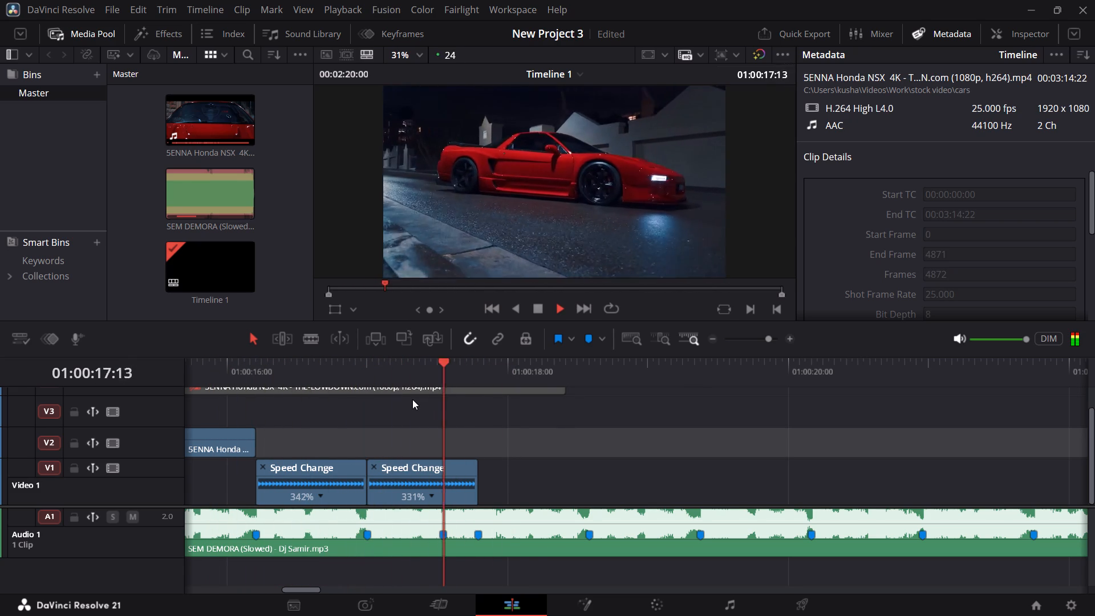
key("space")
left_click_drag(391, 382, 371, 380)
key("space")
key("space")
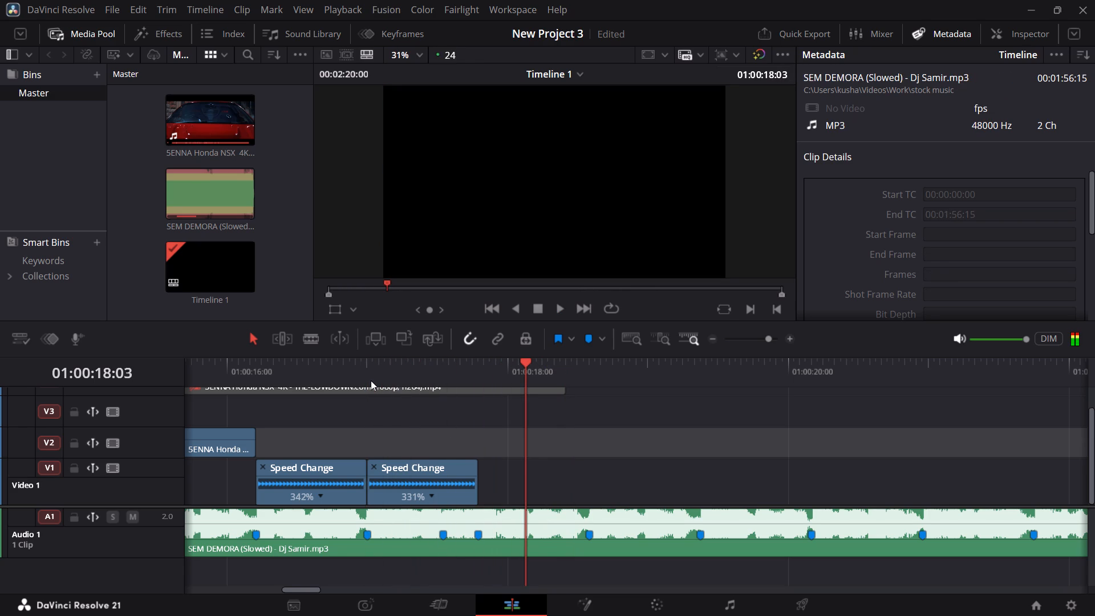
left_click(359, 379)
key("space")
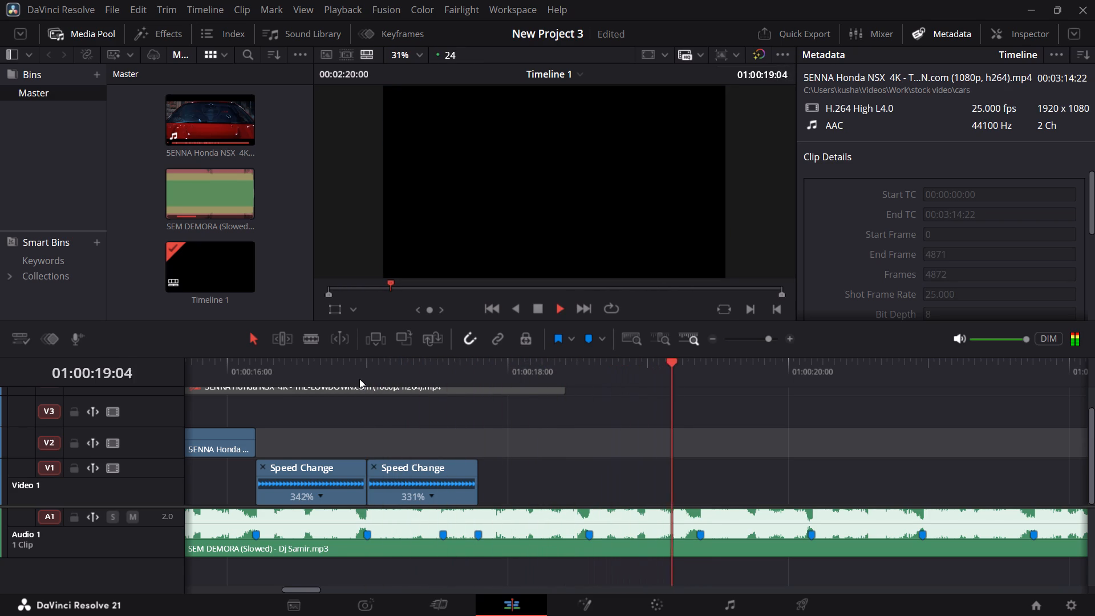
key("space")
Disable the V3 clip that overlaps the unused V1 footage around 01:00:25, near the end of the music.
scroll(564, 467, "up", 2)
scroll(564, 467, "down", 1)
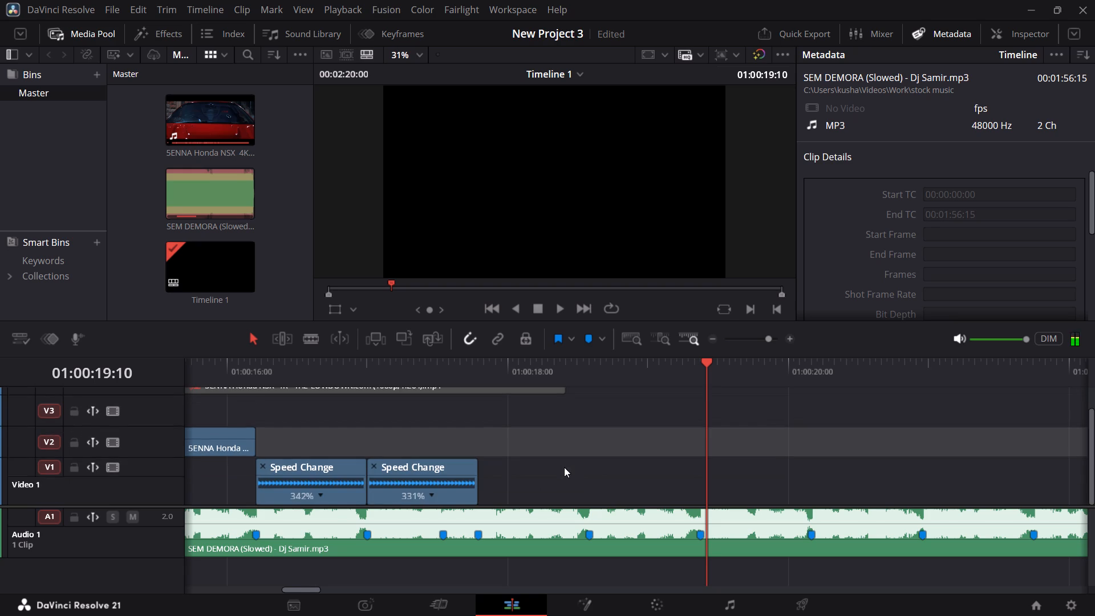
scroll(706, 484, "down", 9, "ctrl")
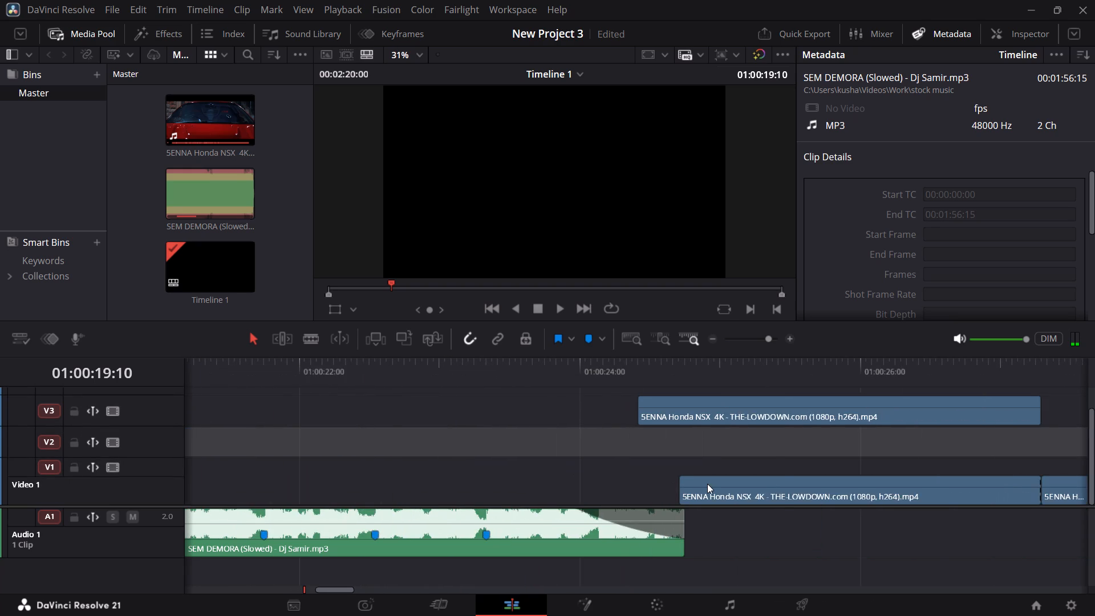
scroll(707, 484, "down", 3, "ctrl")
scroll(703, 481, "down", 8, "alt")
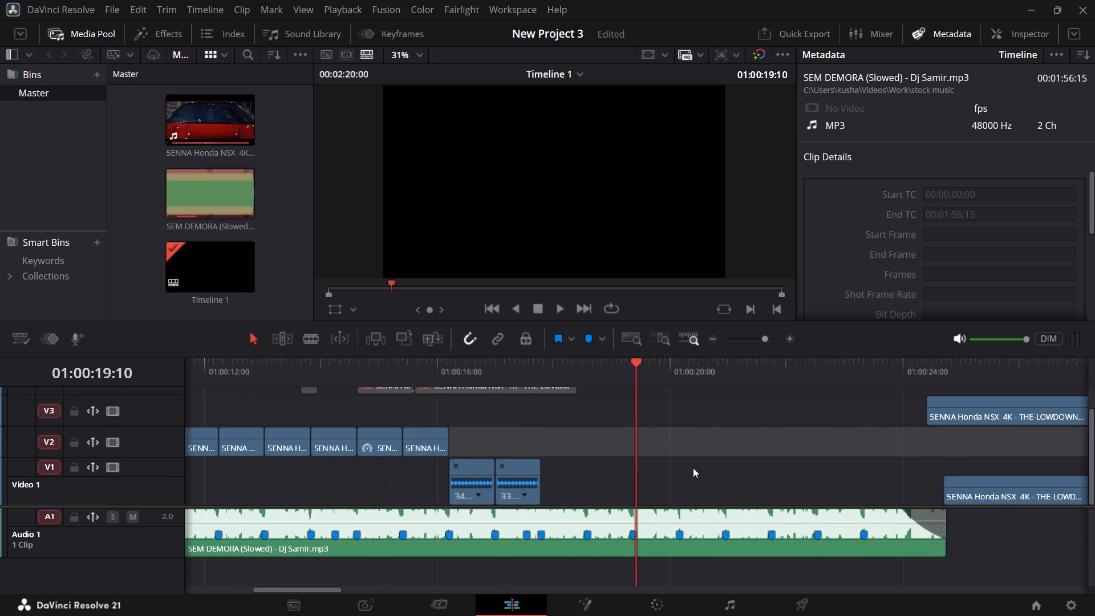
scroll(693, 468, "down", 7, "shift")
scroll(693, 468, "up", 2, "shift")
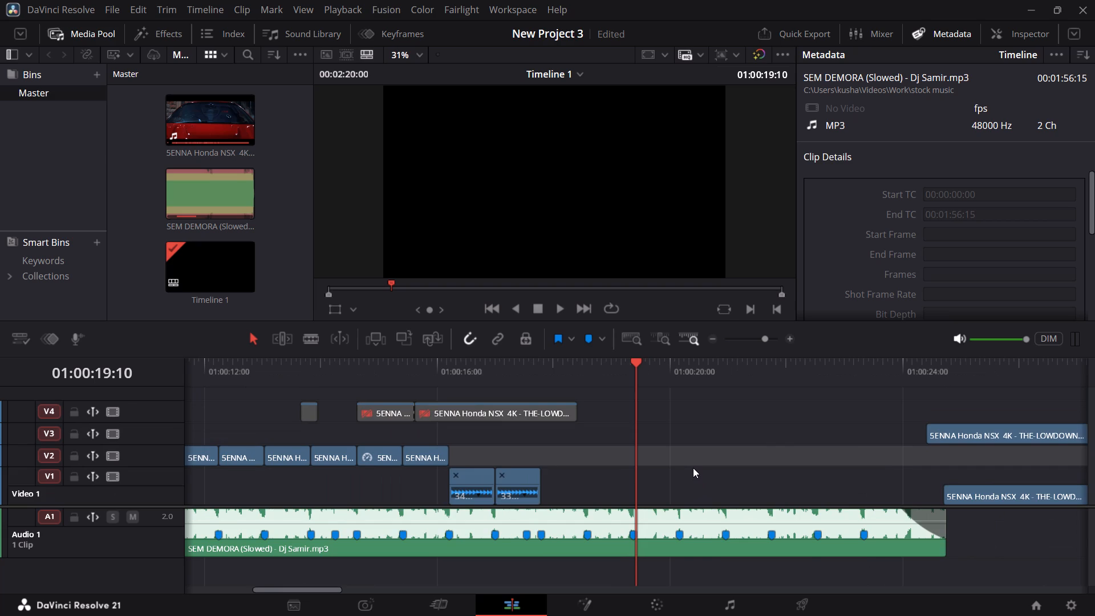
scroll(693, 468, "down", 3, "ctrl")
left_click(688, 382)
left_click_drag(692, 379, 737, 379)
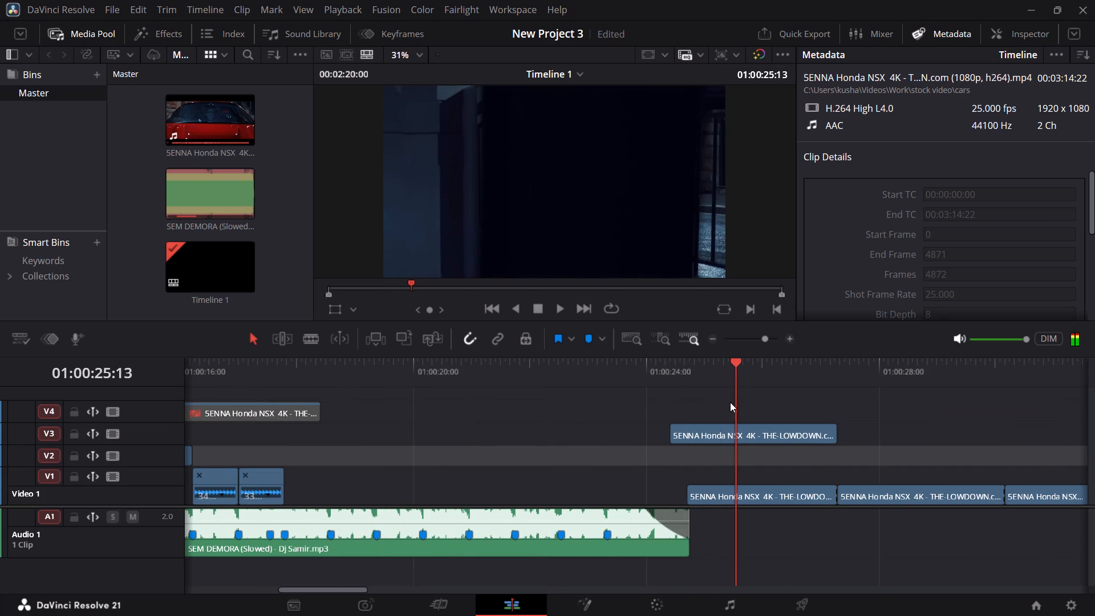
left_click(726, 433)
key("d")
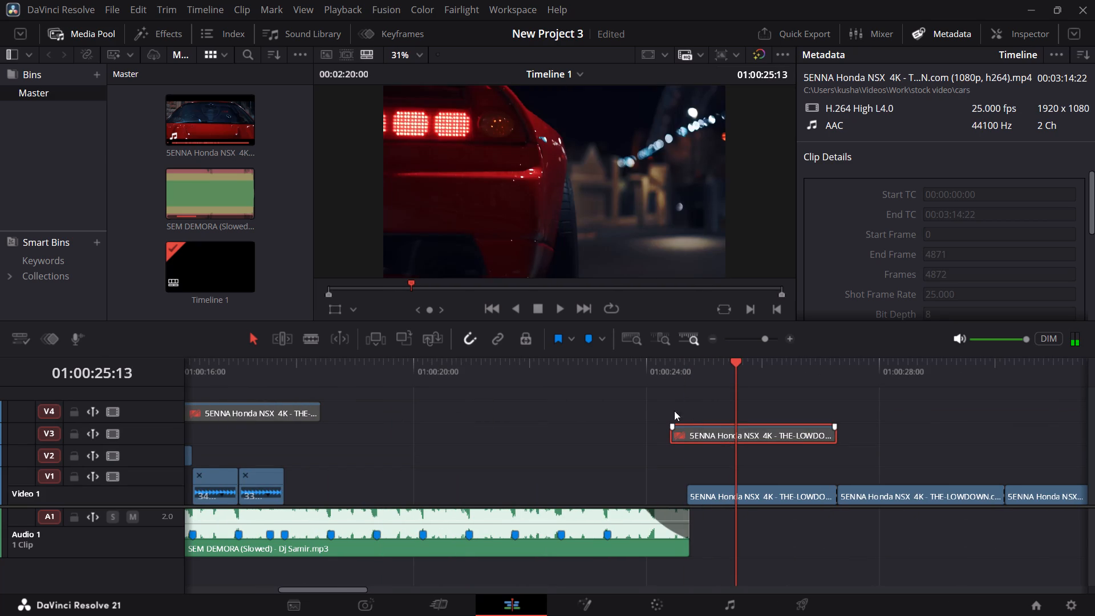
Review the unused V1 footage, and move its three clips back to directly follow the second sped-up V1 clip.
left_click_drag(699, 372, 756, 371)
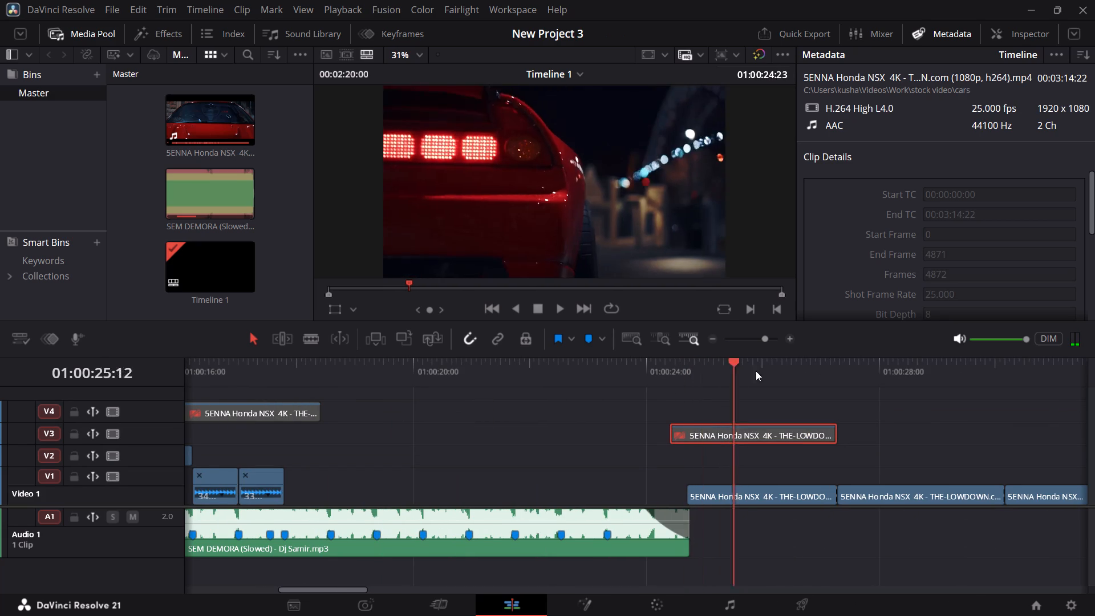
left_click_drag(756, 371, 821, 370)
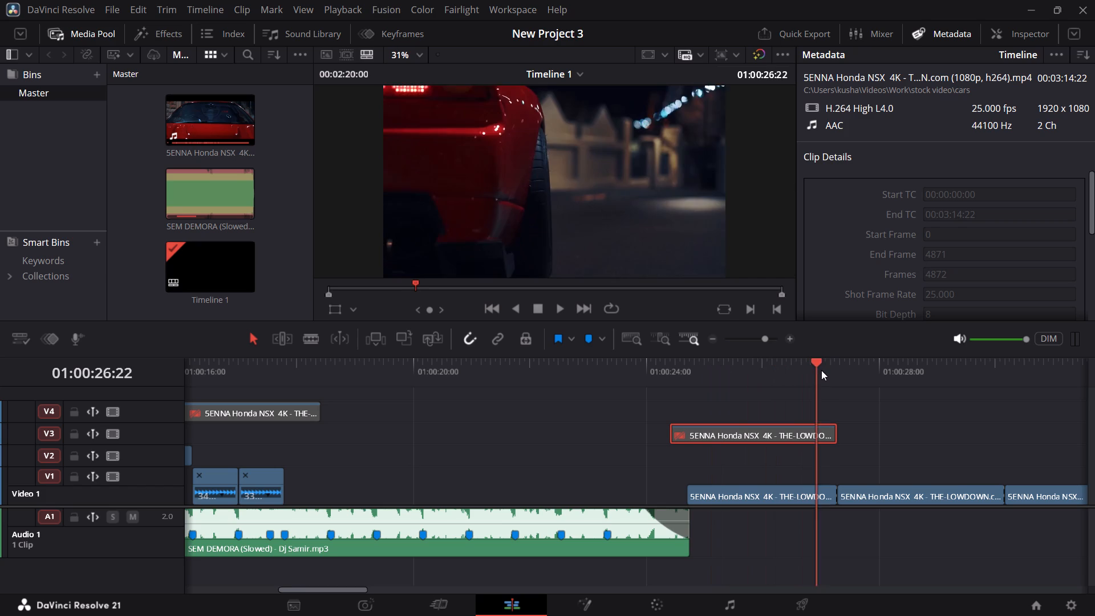
left_click_drag(821, 370, 963, 360)
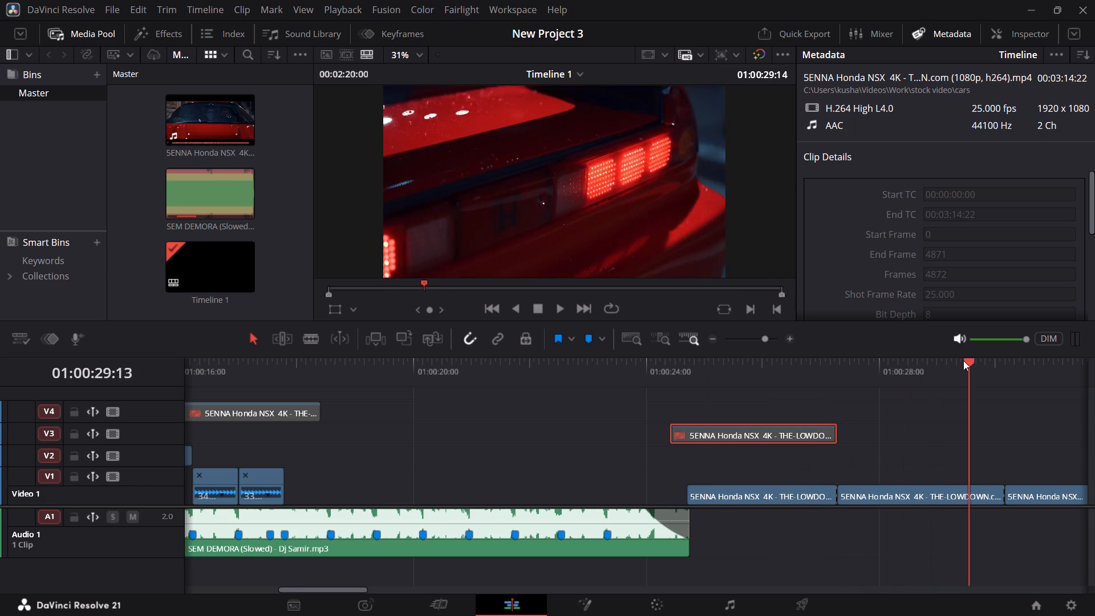
left_click_drag(963, 360, 966, 362)
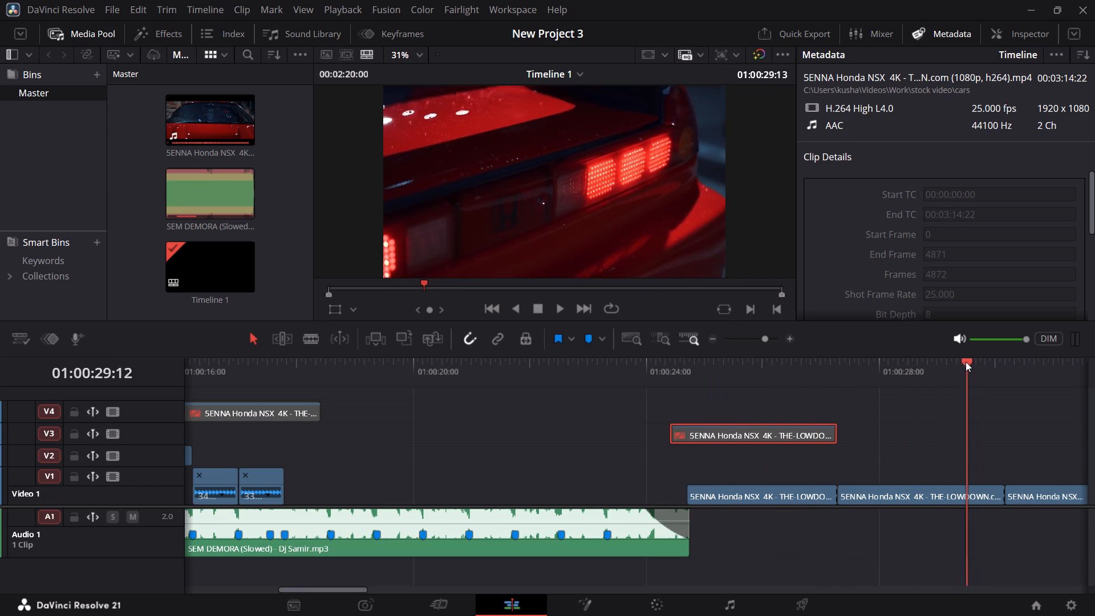
left_click_drag(966, 362, 749, 362)
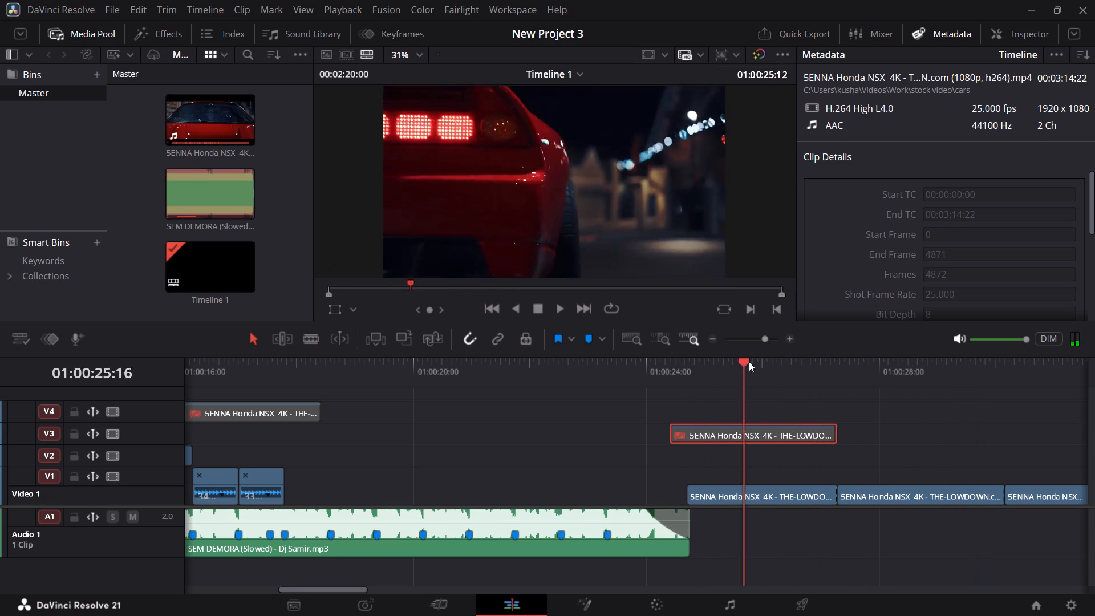
left_click_drag(749, 362, 679, 371)
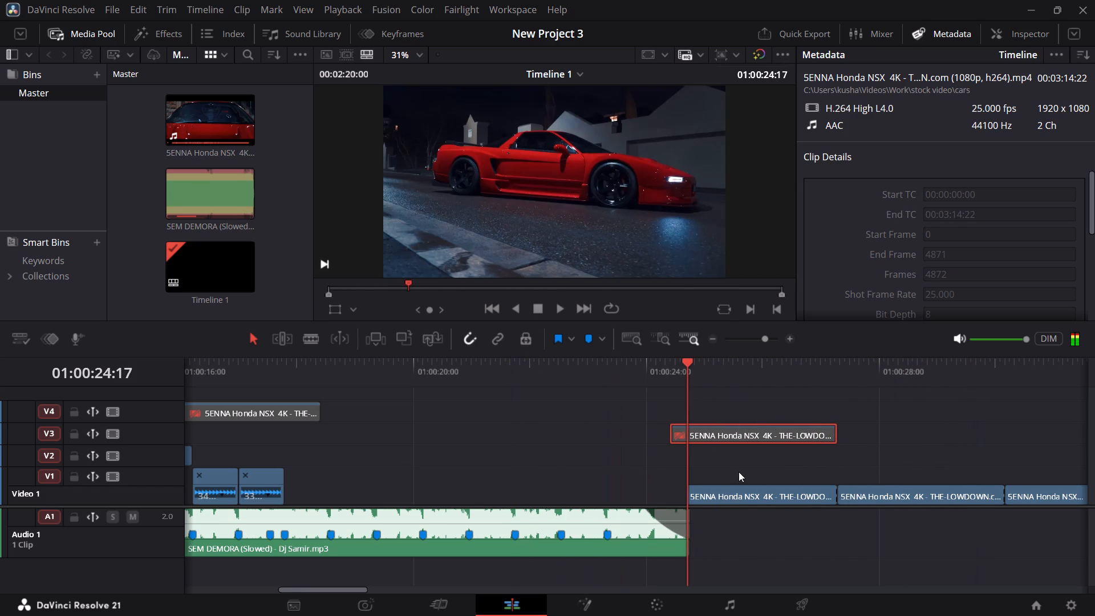
left_click_drag(655, 482, 1048, 496)
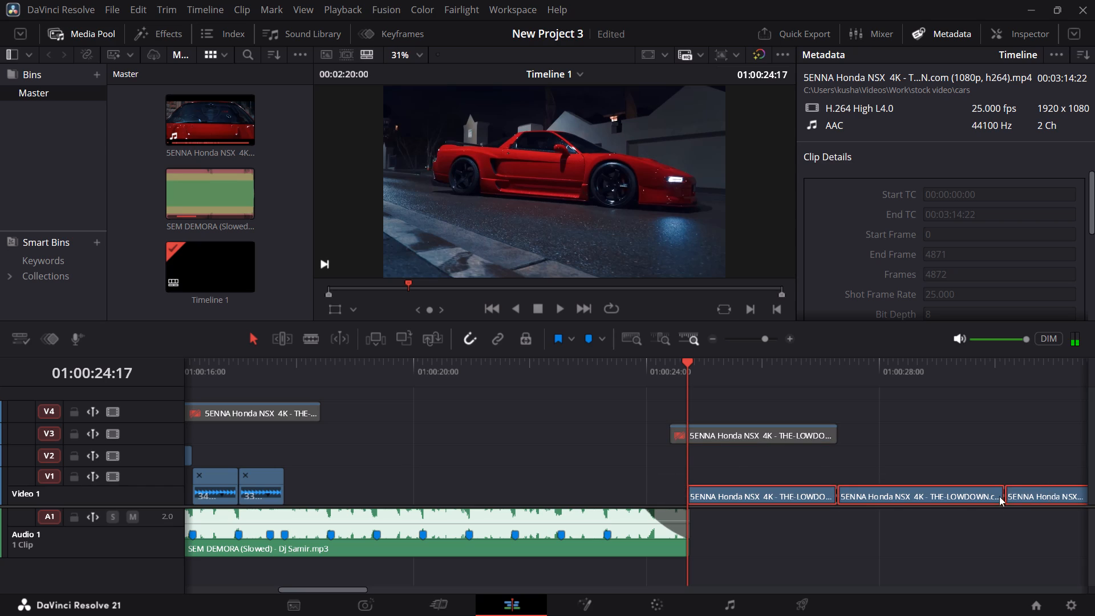
left_click_drag(809, 502, 408, 497)
left_click(579, 452)
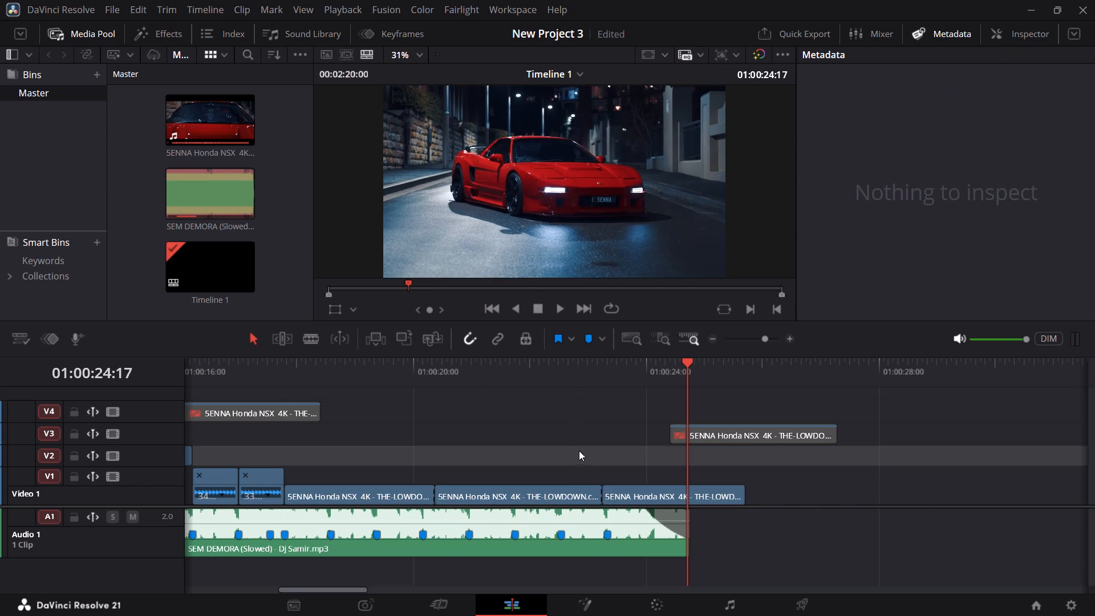
Replay the sped-up V1 clips and scan the relocated footage up to the end of the music to choose the next shots.
left_click_drag(652, 371, 606, 370)
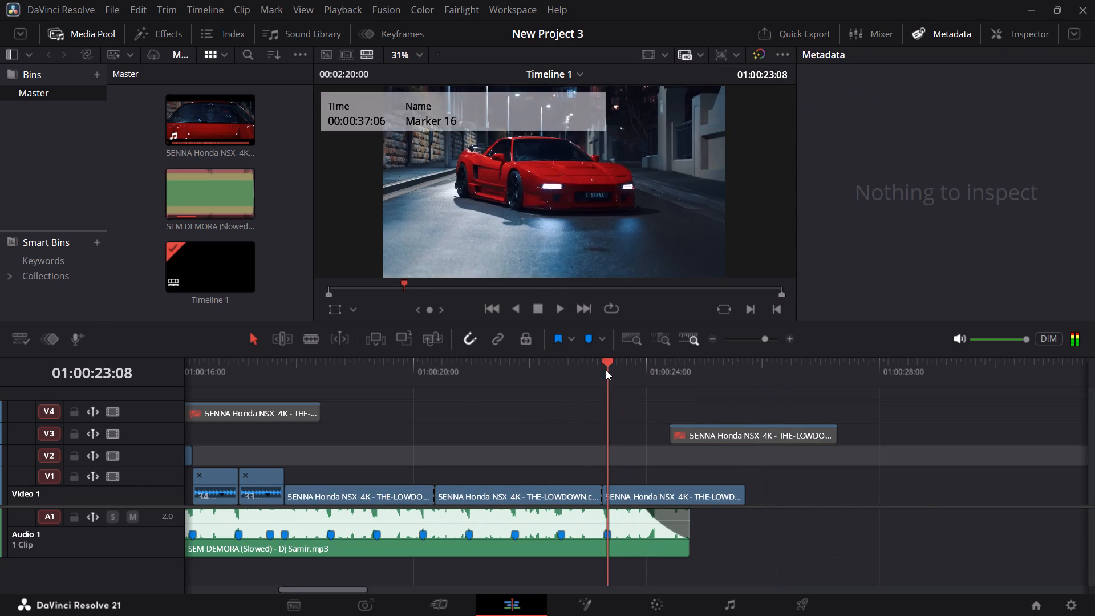
left_click_drag(606, 370, 667, 368)
scroll(614, 387, "up", 1, "ctrl")
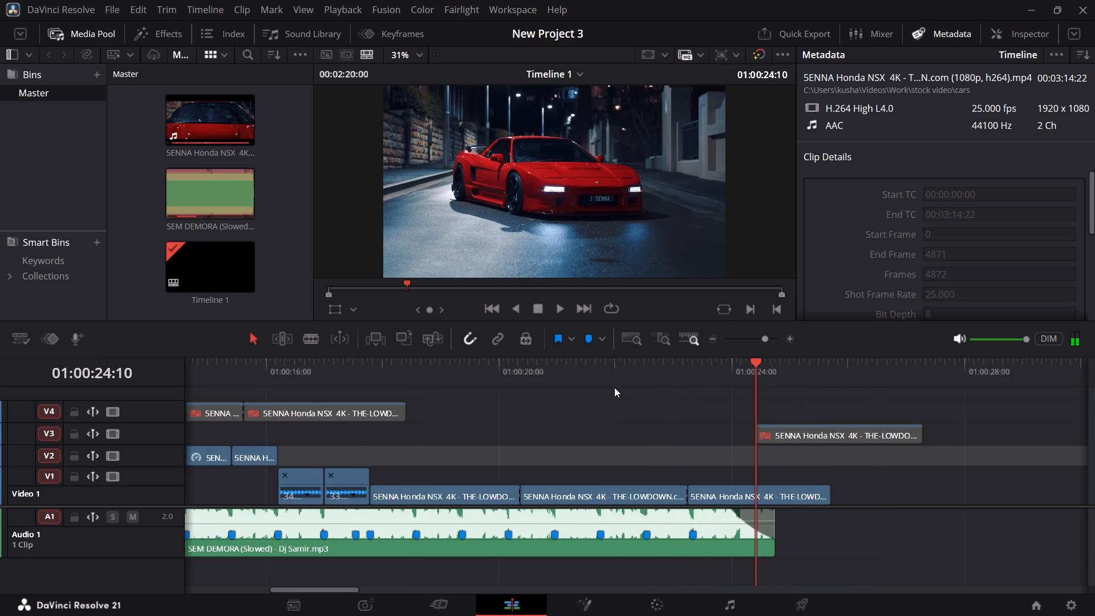
scroll(614, 387, "up", 1, "ctrl")
left_click(334, 375)
key("space")
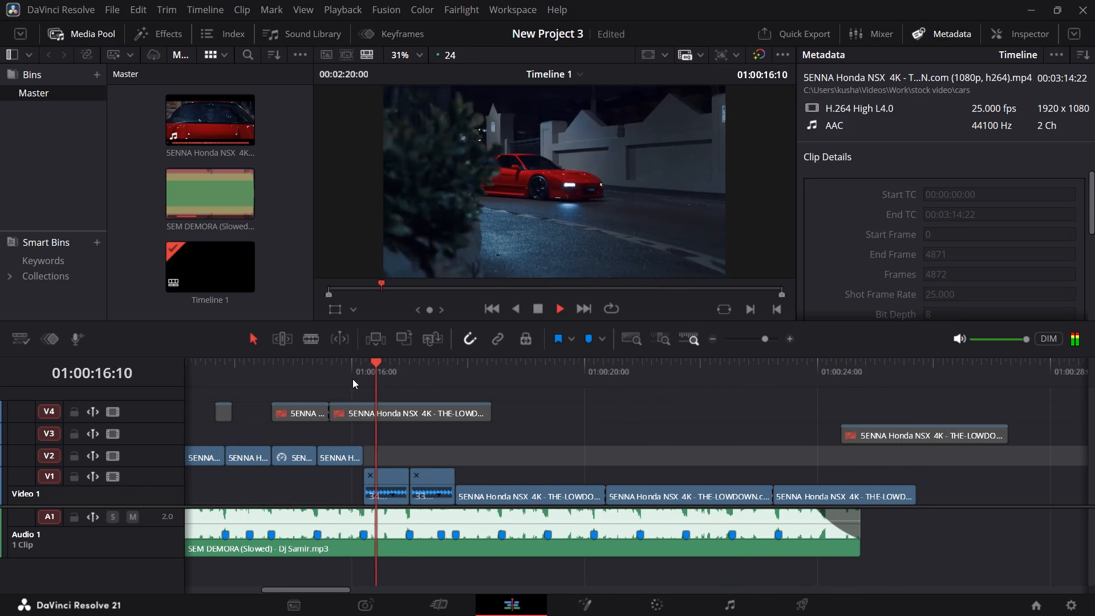
key("space")
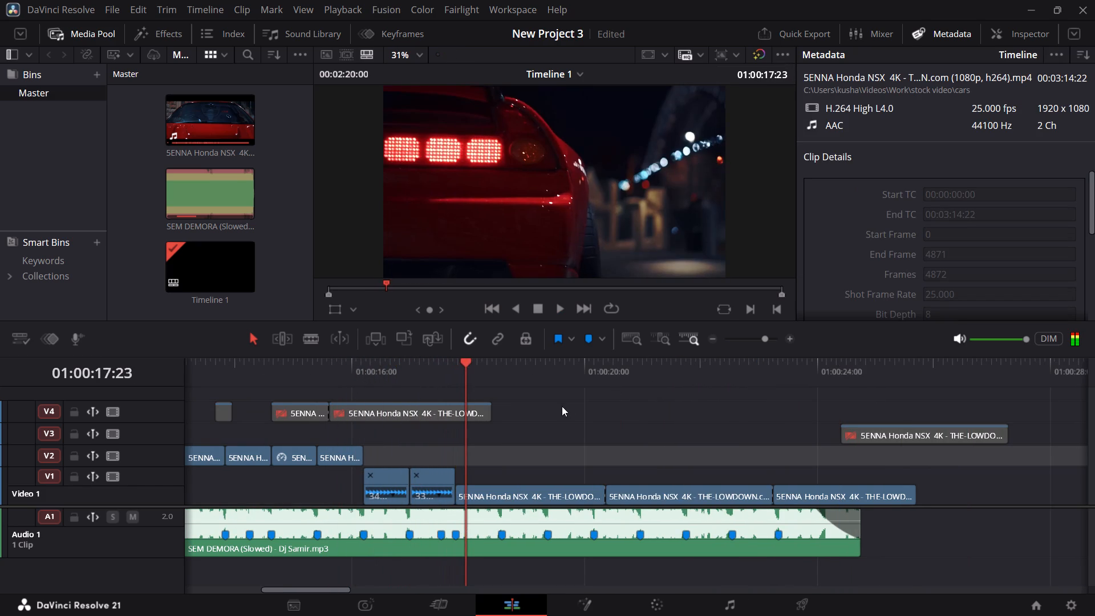
left_click_drag(479, 377, 435, 383)
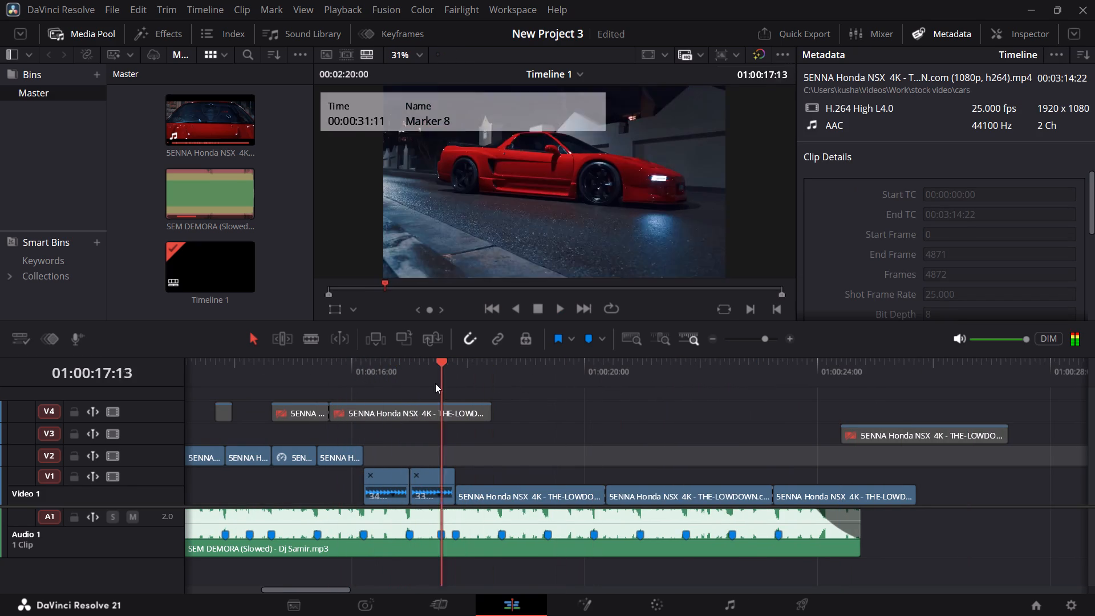
left_click_drag(435, 383, 703, 397)
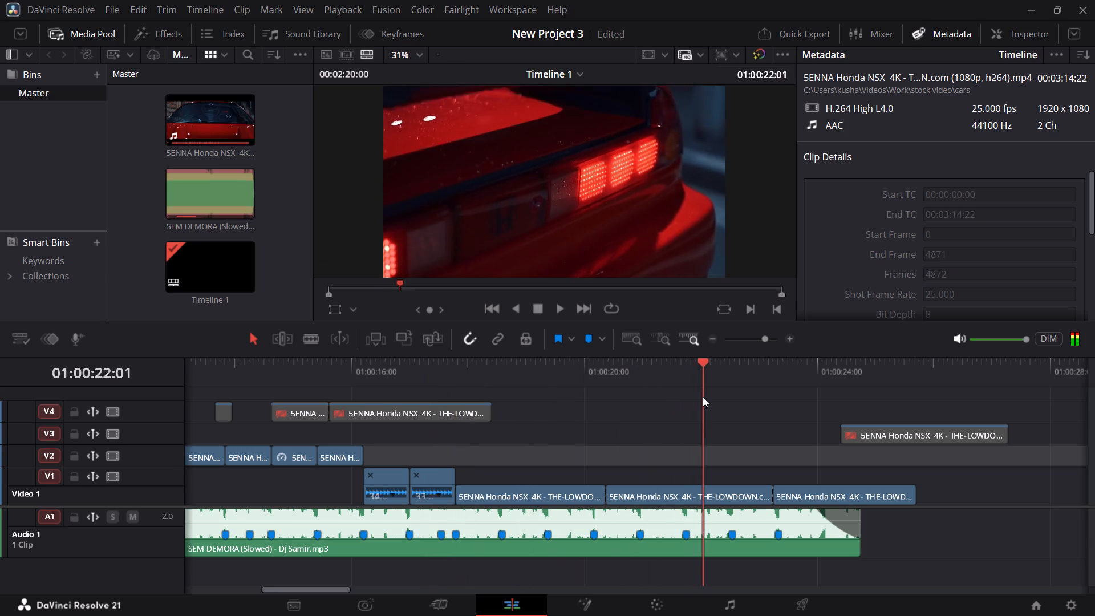
left_click_drag(703, 397, 593, 400)
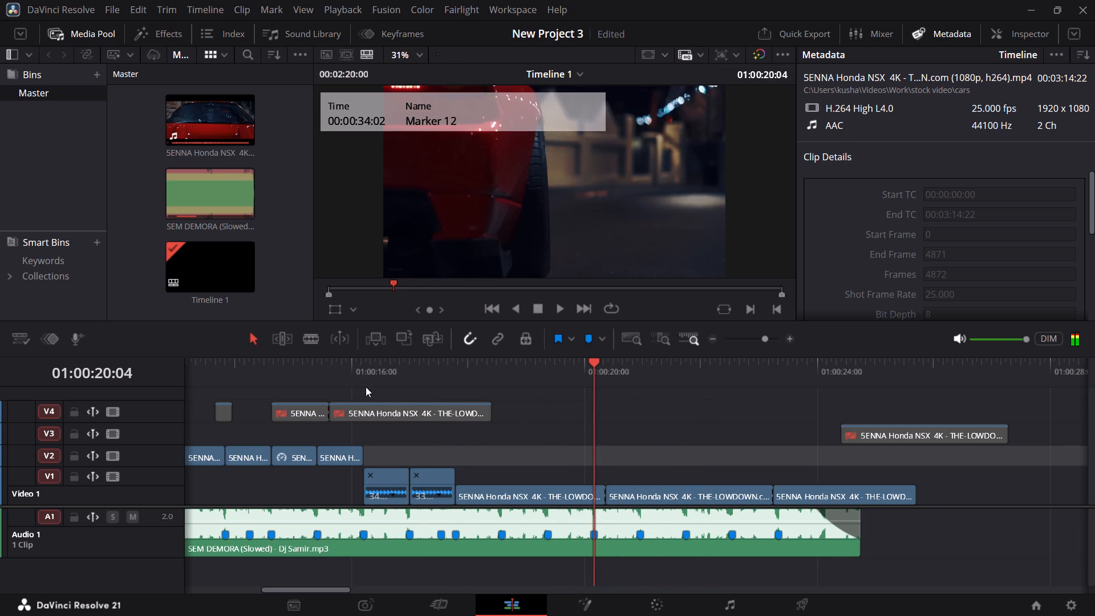
Disable the first sped-up V1 clip and set it aside on a new V5 track around 01:00:19.
left_click_drag(363, 371, 390, 393)
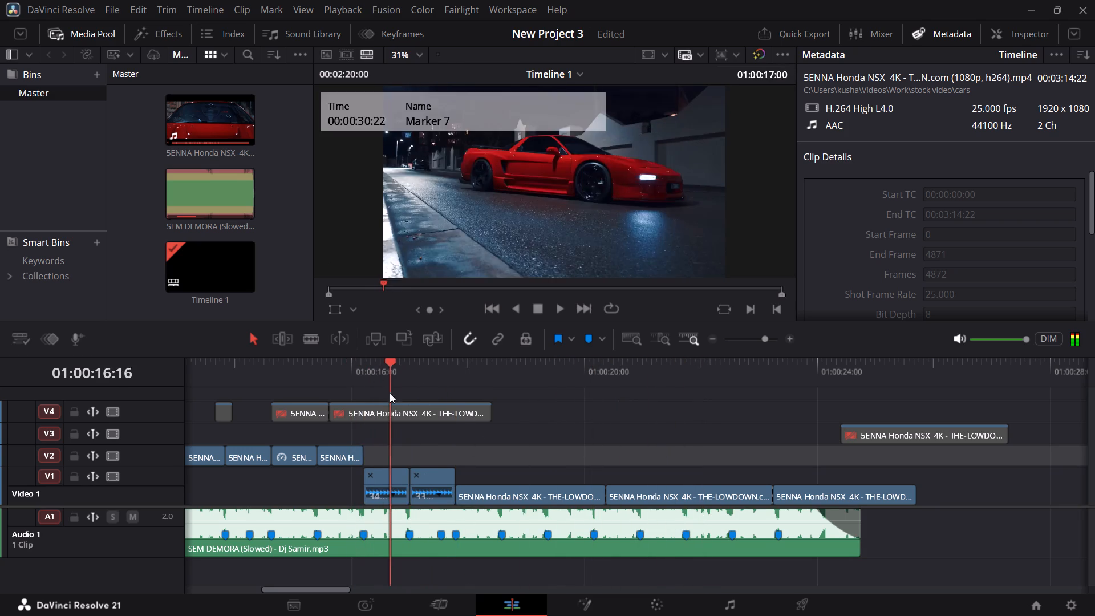
left_click_drag(390, 393, 385, 404)
left_click(386, 490)
key("d")
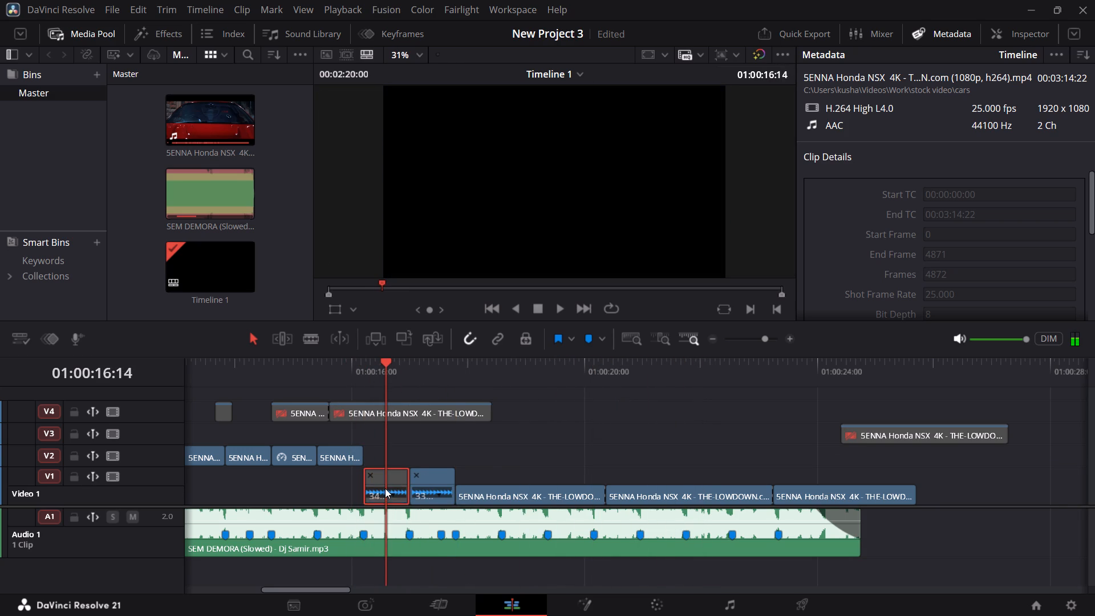
left_click_drag(385, 488, 575, 398)
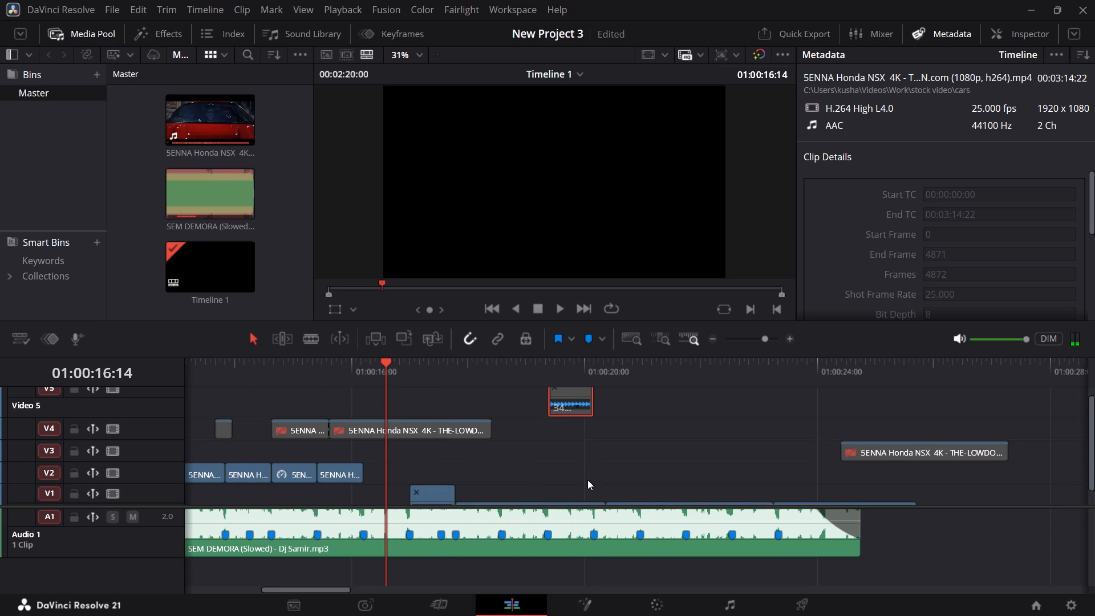
scroll(581, 411, "down", 3)
Move the taillight clip, second of the three relocated V1 clips, onto V2 directly after the last V2 clip at the 01:00:16:05 beat marker.
left_click_drag(404, 368, 416, 368)
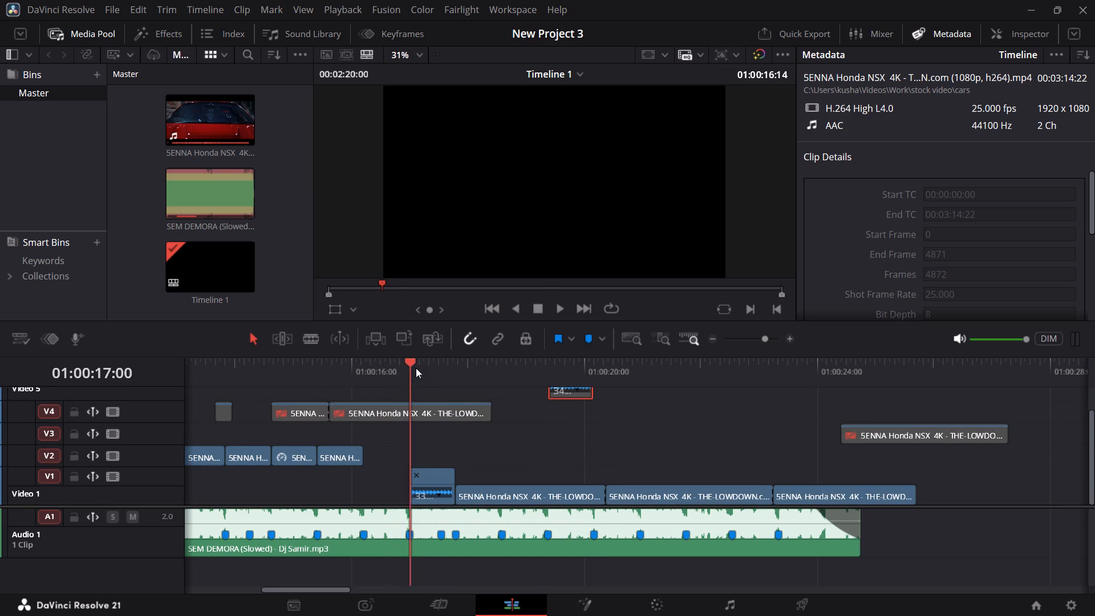
left_click_drag(416, 368, 642, 371)
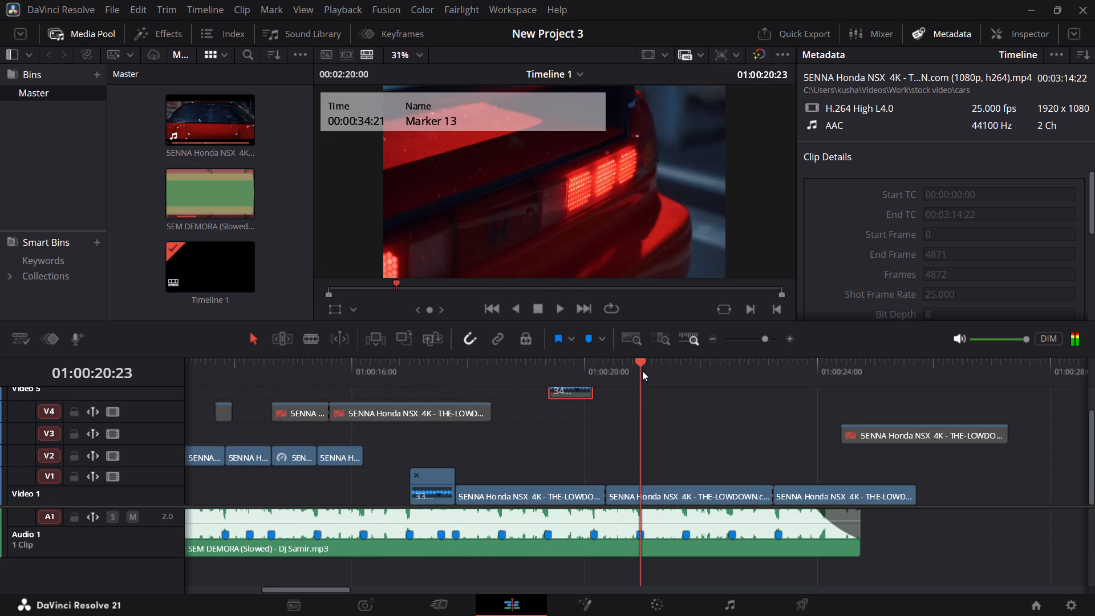
left_click_drag(642, 371, 651, 389)
left_click_drag(651, 389, 358, 395)
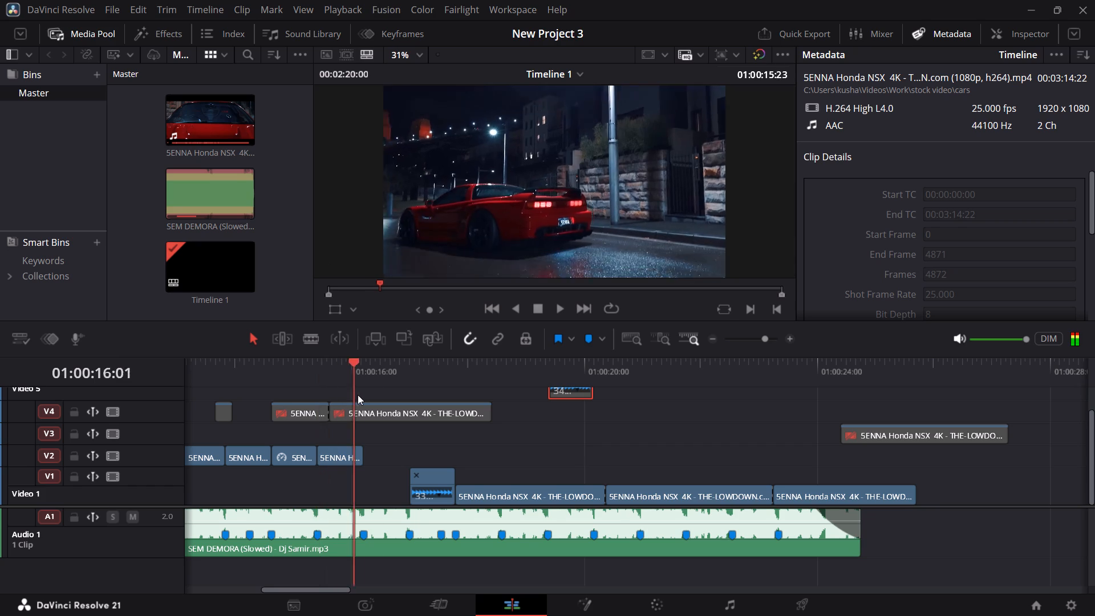
left_click_drag(358, 395, 715, 408)
left_click_drag(691, 496, 691, 495)
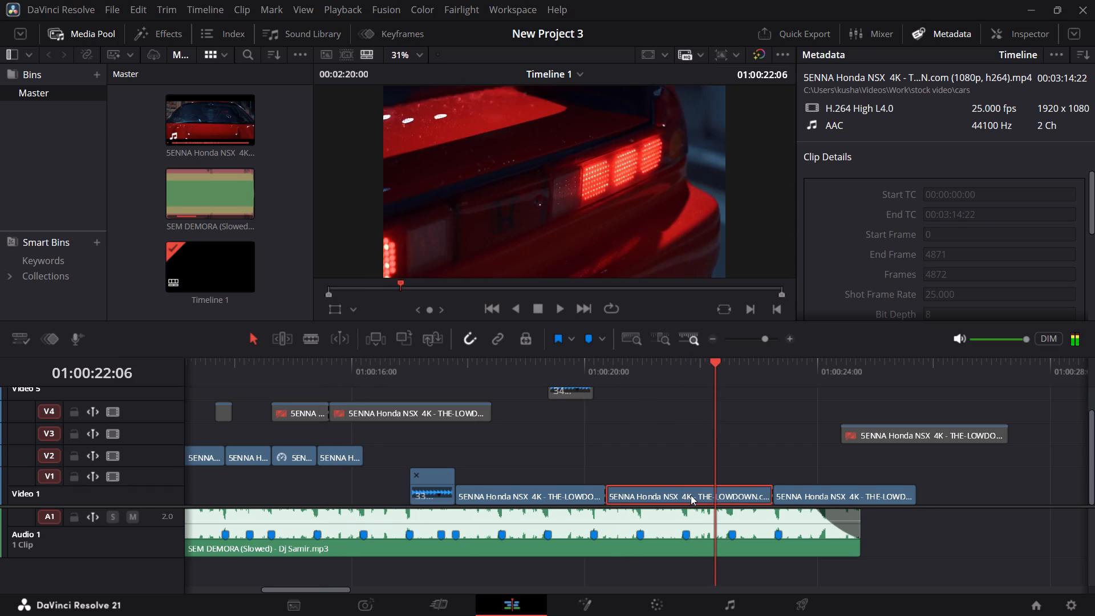
left_click_drag(691, 495, 449, 449)
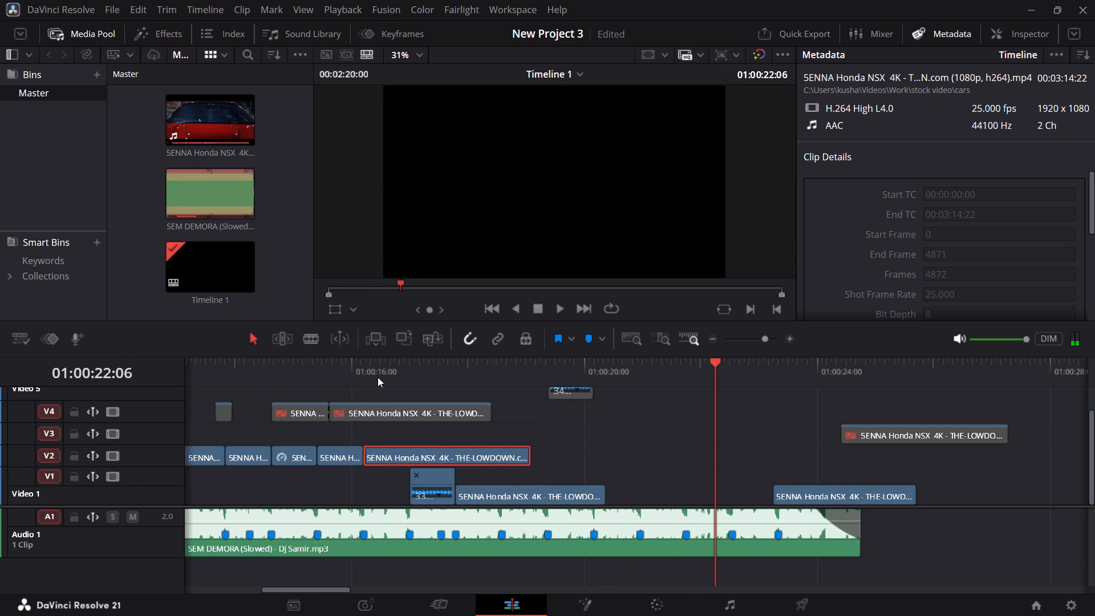
Retime the taillight clip on V2 to 348% so it ends on the beat marker where the sped-up V1 clip starts.
left_click_drag(375, 375, 520, 384)
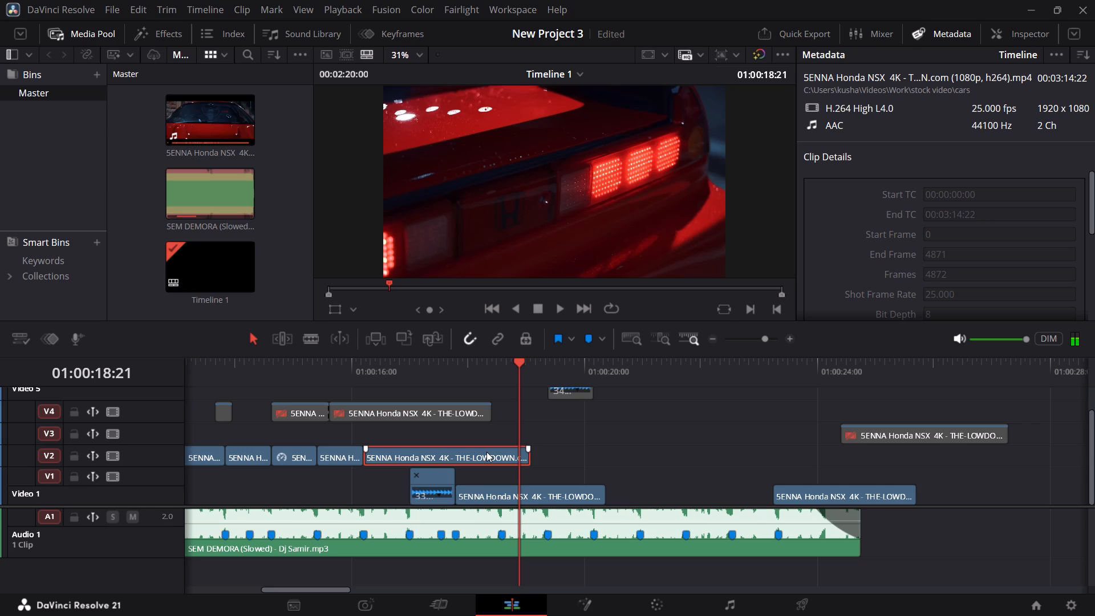
key("ctrl+r")
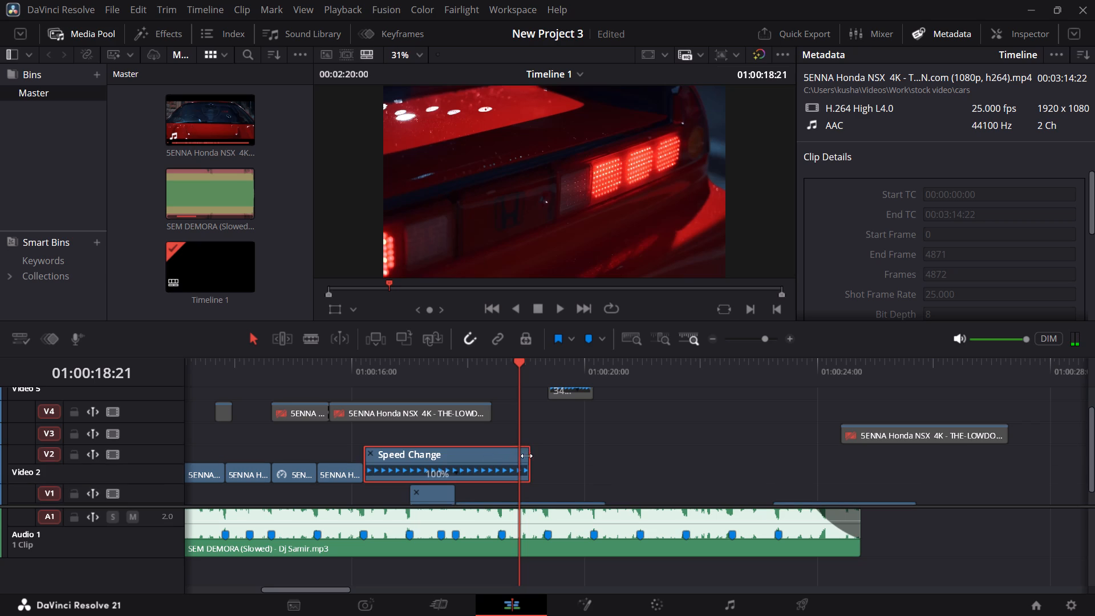
left_click_drag(529, 456, 411, 467)
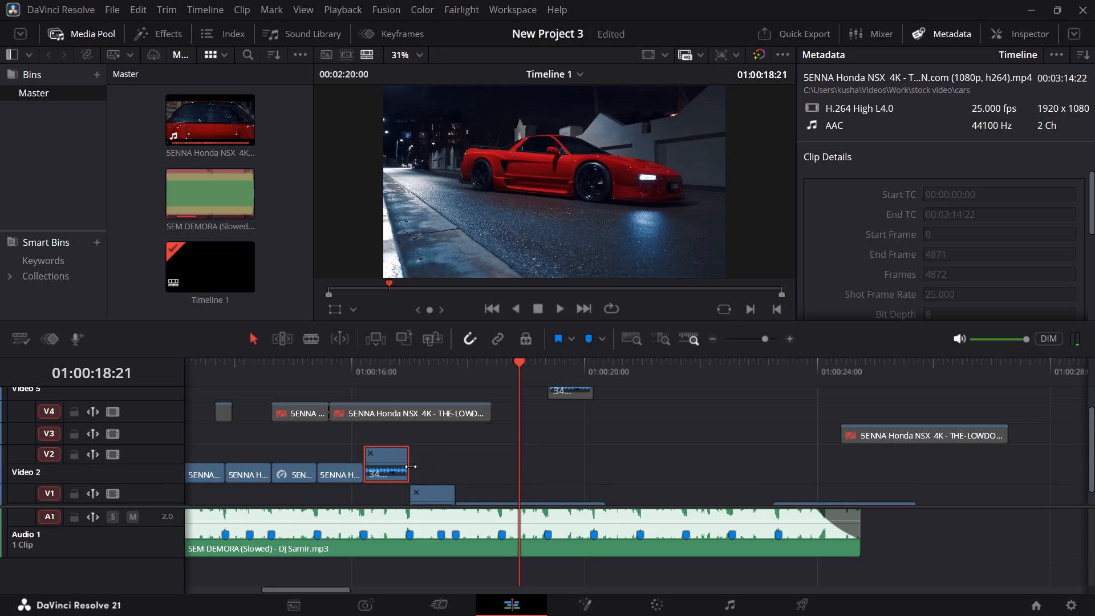
left_click_drag(411, 467, 416, 466)
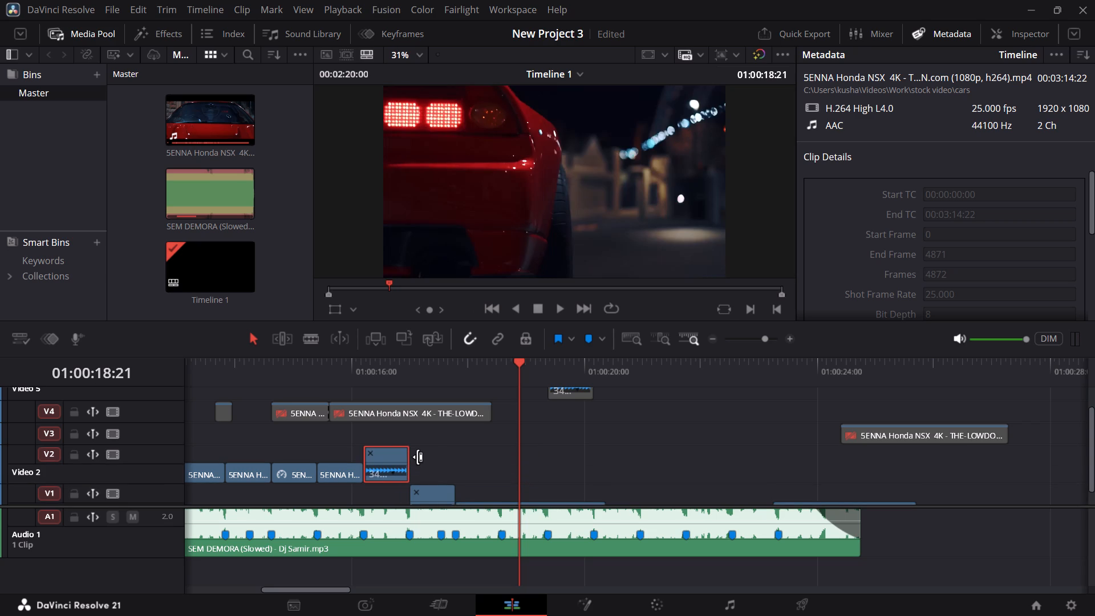
left_click(419, 457)
left_click(451, 460)
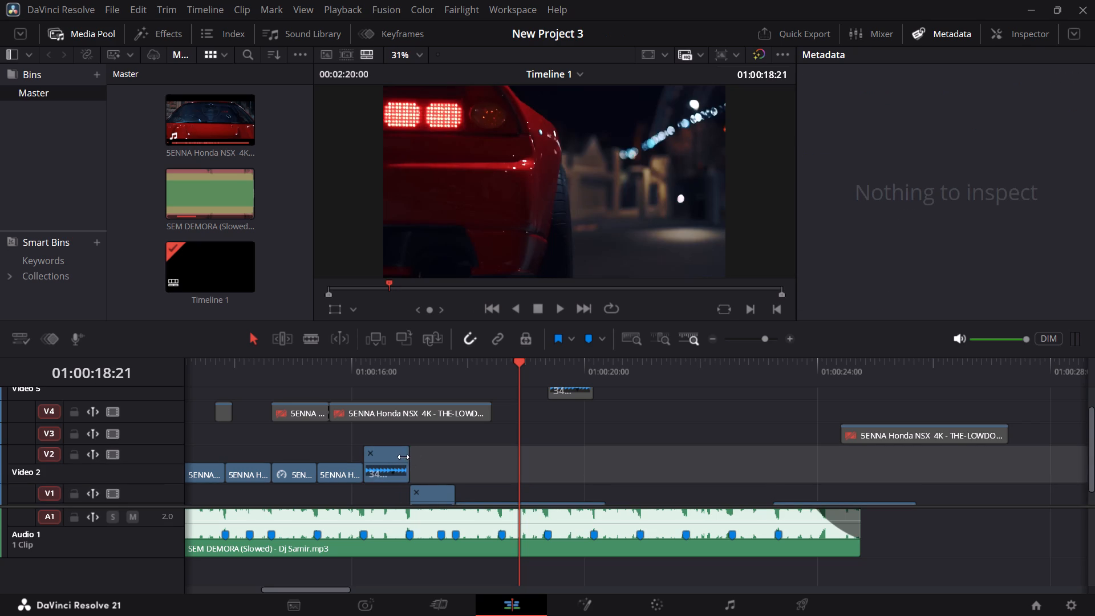
left_click_drag(407, 455, 417, 454)
Replay from about 01:00:15:10 through the sped-up taillight clip into the following V1 clip to check the cuts against the beat.
left_click(360, 377)
left_click(314, 372)
key("space")
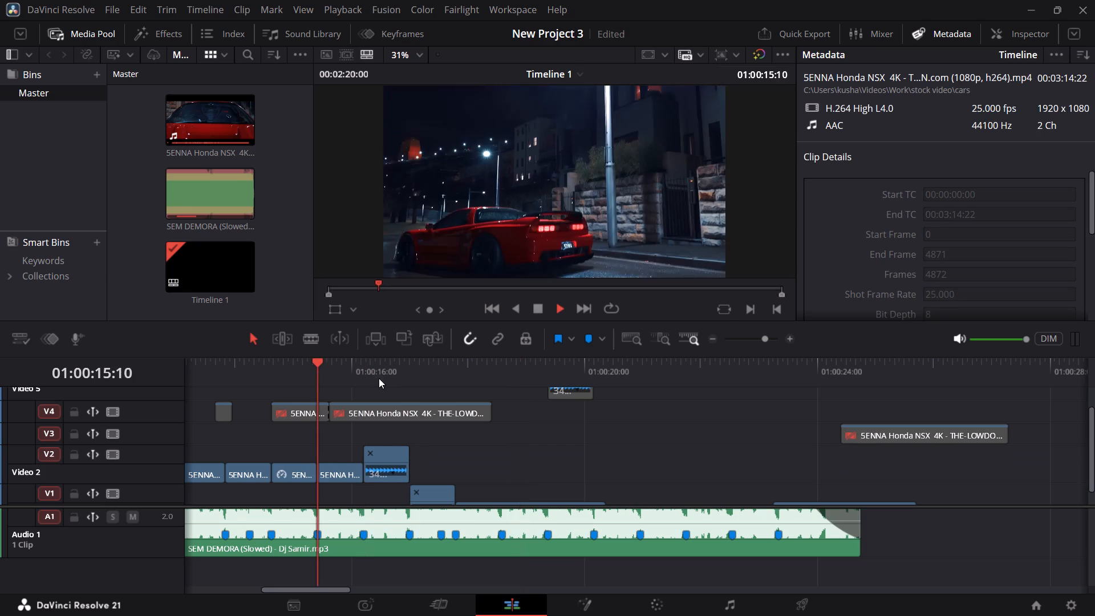
key("space")
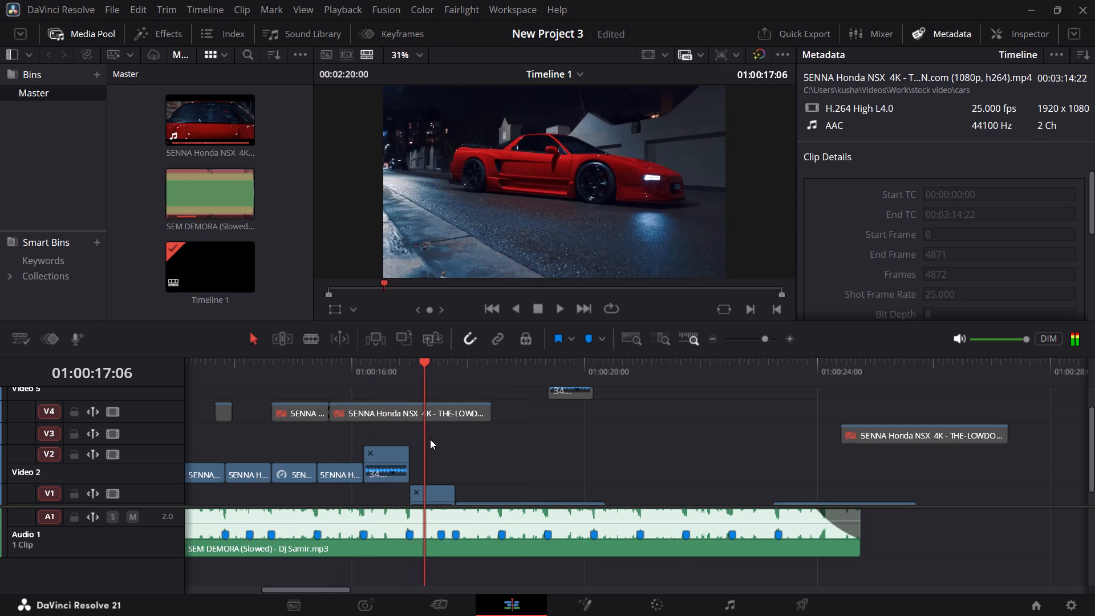
Close the retime controls of the taillight clip on V2 and trim the stray first frame off its start at 01:00:16:05.
scroll(440, 441, "up", 8, "alt")
scroll(440, 440, "down", 1, "alt")
scroll(440, 440, "up", 17, "alt")
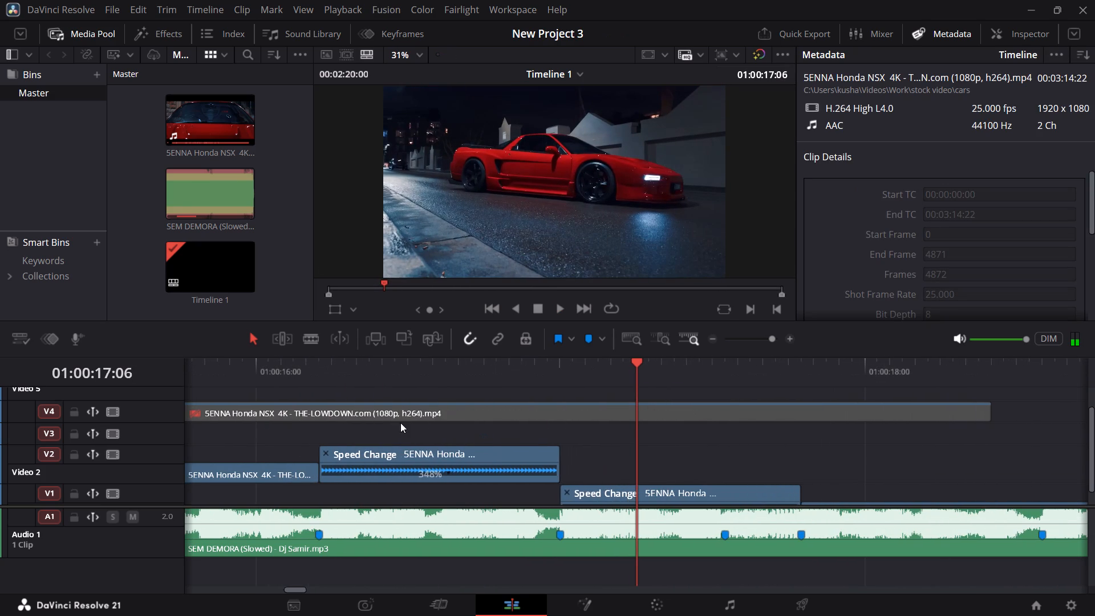
left_click(313, 379)
key("Right")
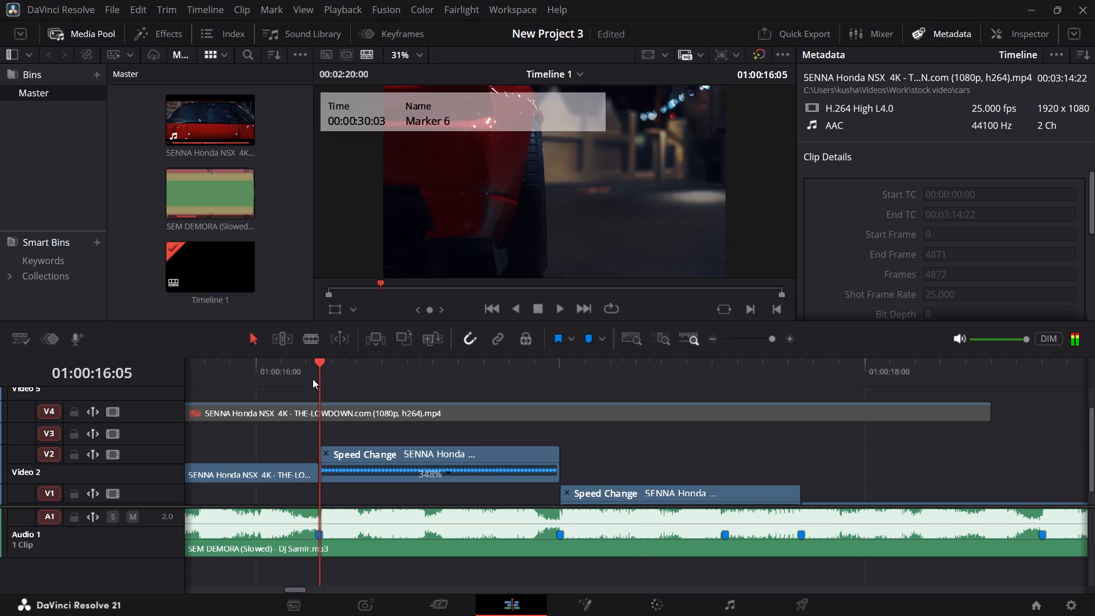
key("Right")
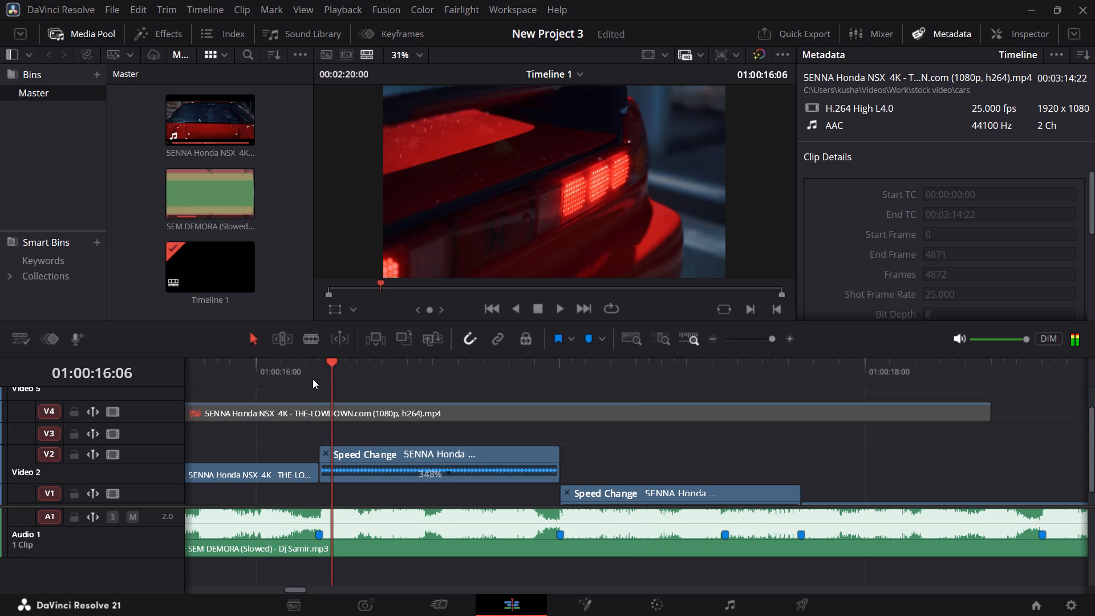
key("Left")
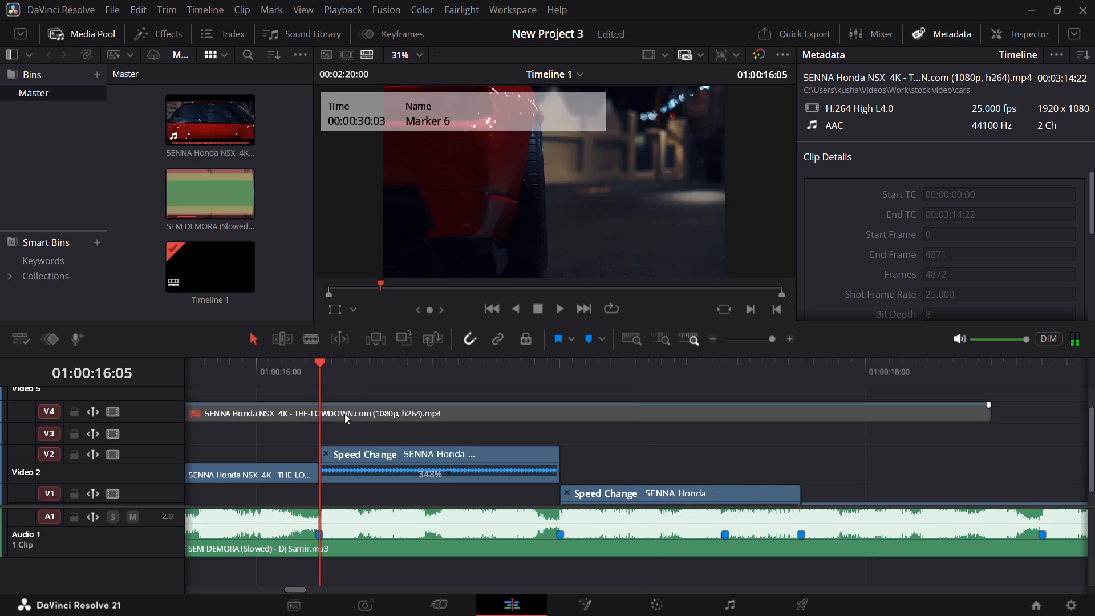
scroll(344, 414, "up", 11, "alt")
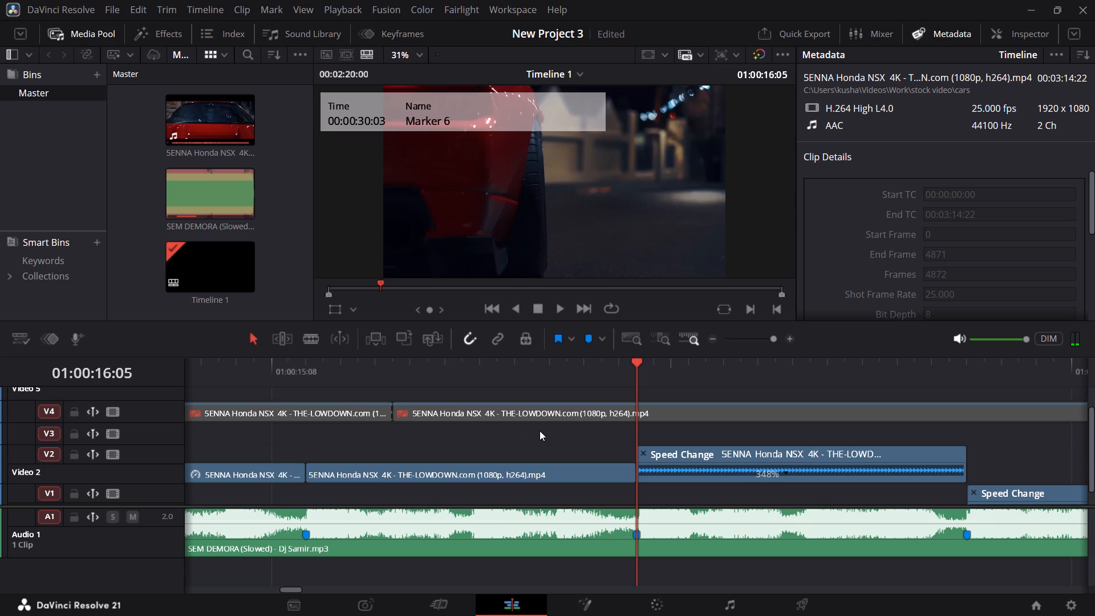
key("Left")
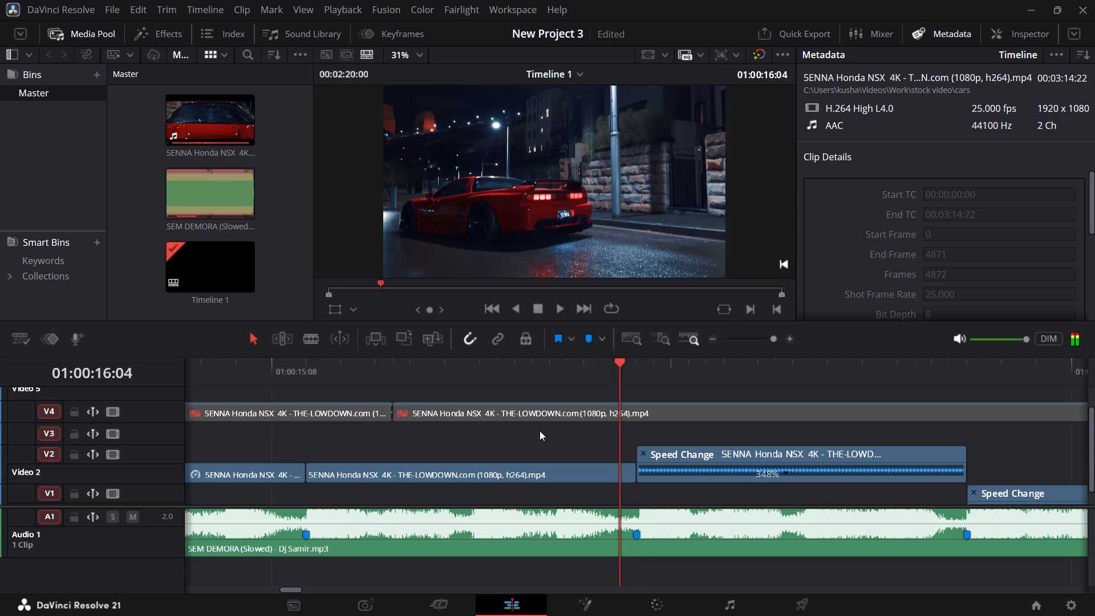
key("Right")
key("Right")
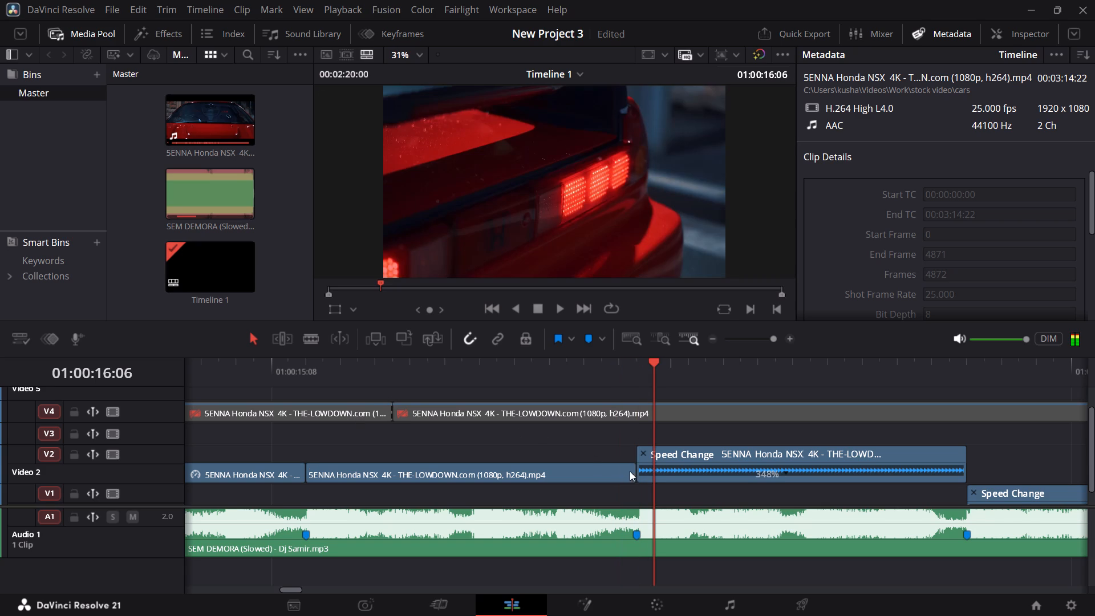
left_click(642, 449)
left_click(644, 452)
left_click_drag(641, 456, 663, 456)
Move the trimmed taillight clip on V2 one frame earlier to start at the 01:00:16:05 beat marker, and play it through.
left_click(635, 368)
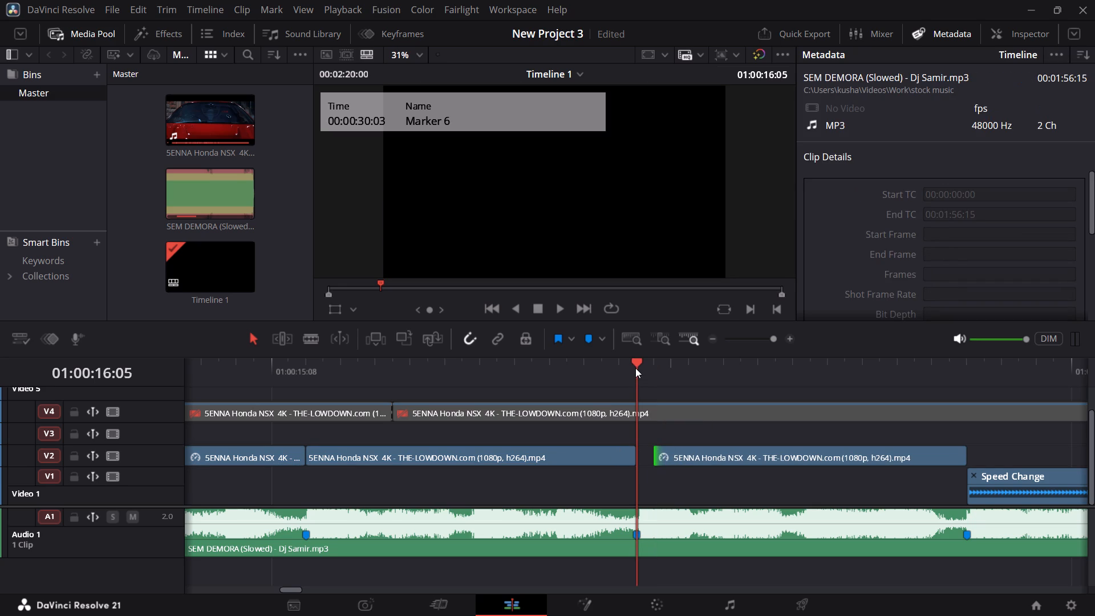
key("Left")
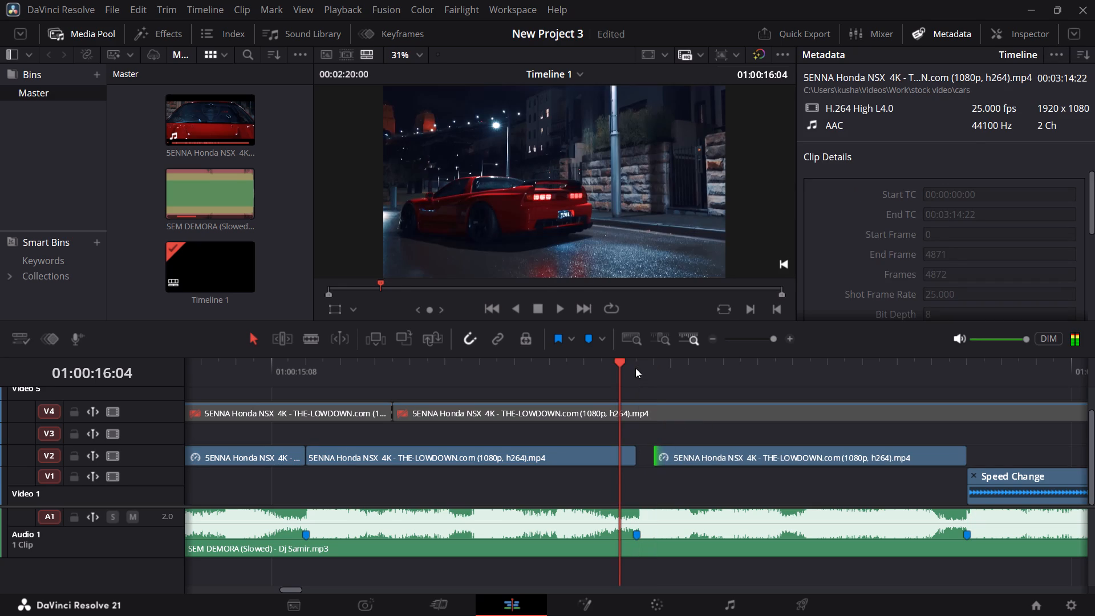
key("Right")
left_click_drag(701, 452, 675, 450)
left_click(613, 379)
key("space")
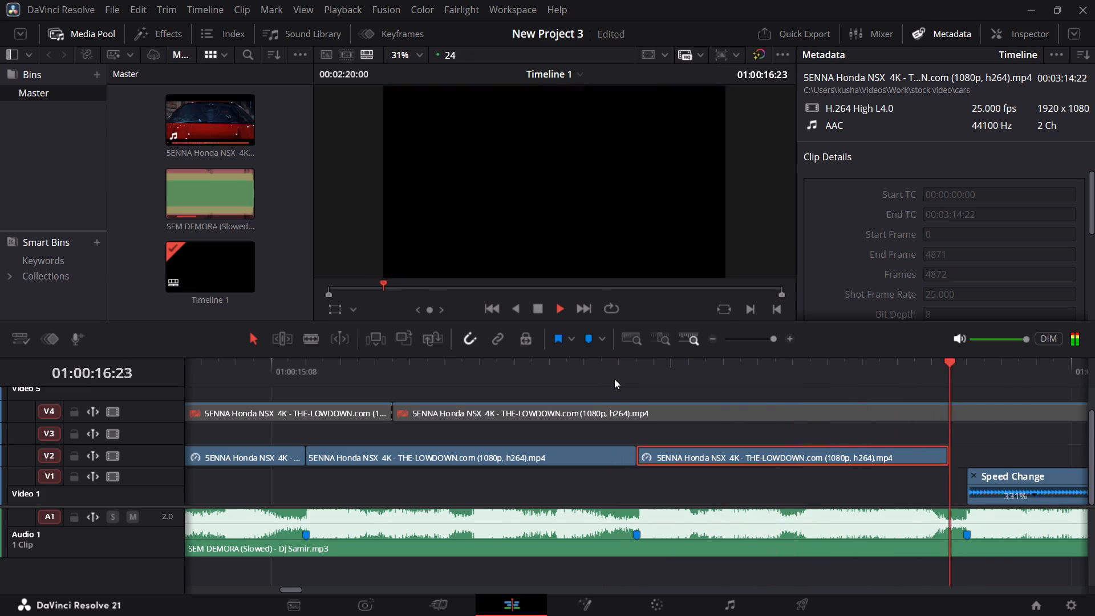
key("space")
Extend the end of the taillight clip on V2 by one frame to the 01:00:17:00 beat marker, where the sped-up V1 clip starts.
left_click_drag(614, 484, 608, 472)
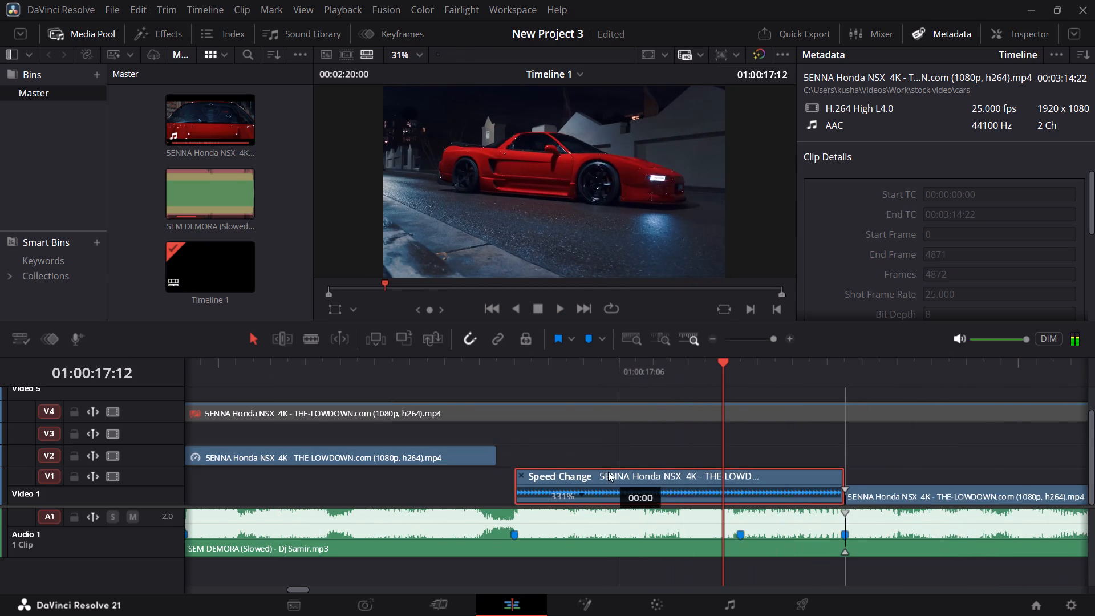
left_click_drag(608, 472, 599, 469)
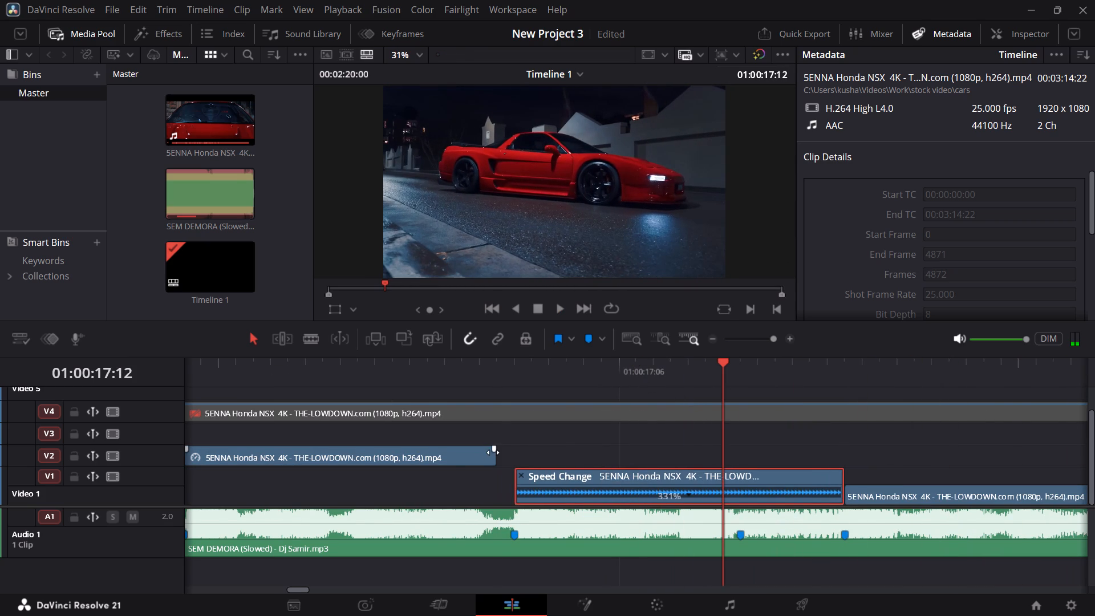
left_click_drag(455, 453, 464, 455)
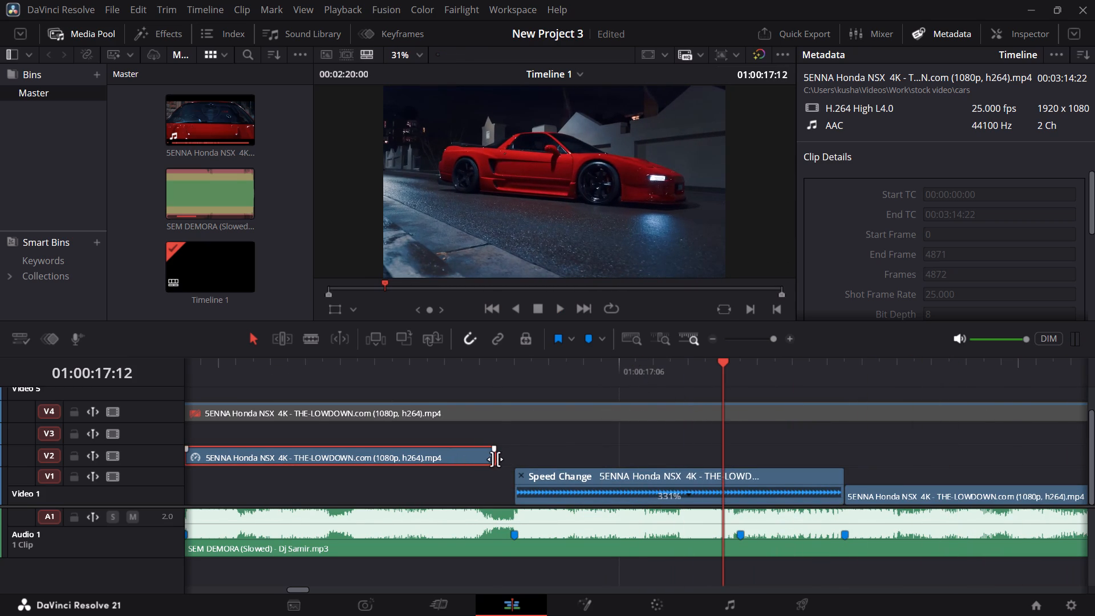
left_click_drag(494, 459, 514, 462)
Replay from about 01:00:16:00 to 01:00:18:00 to check the cuts around the taillight clip and the sped-up V1 clip against the beat.
left_click_drag(504, 379, 509, 386)
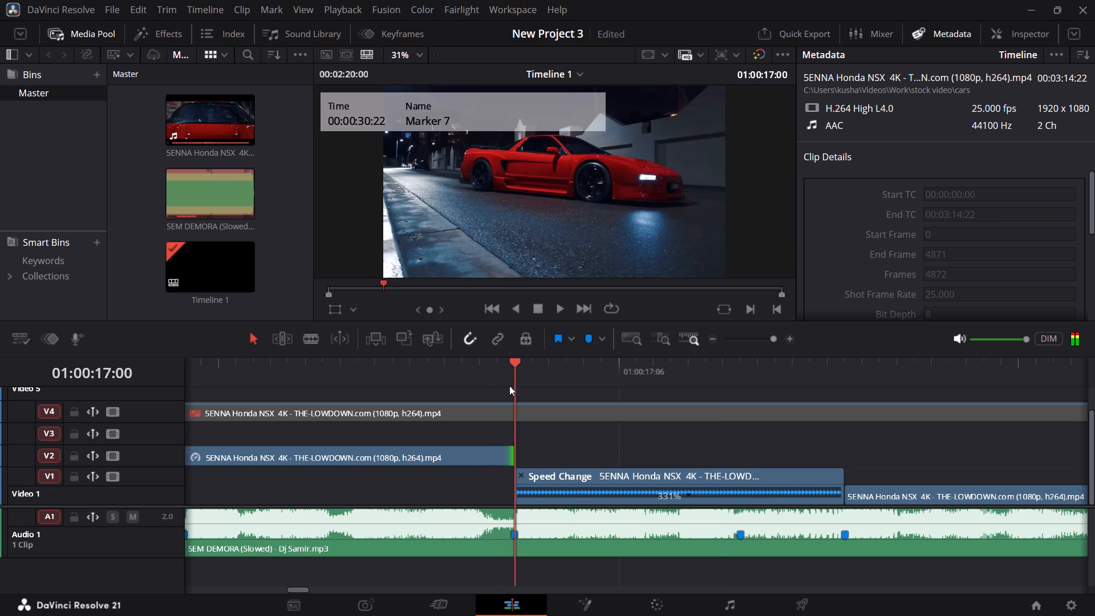
left_click_drag(509, 386, 396, 380)
key("space")
key("space")
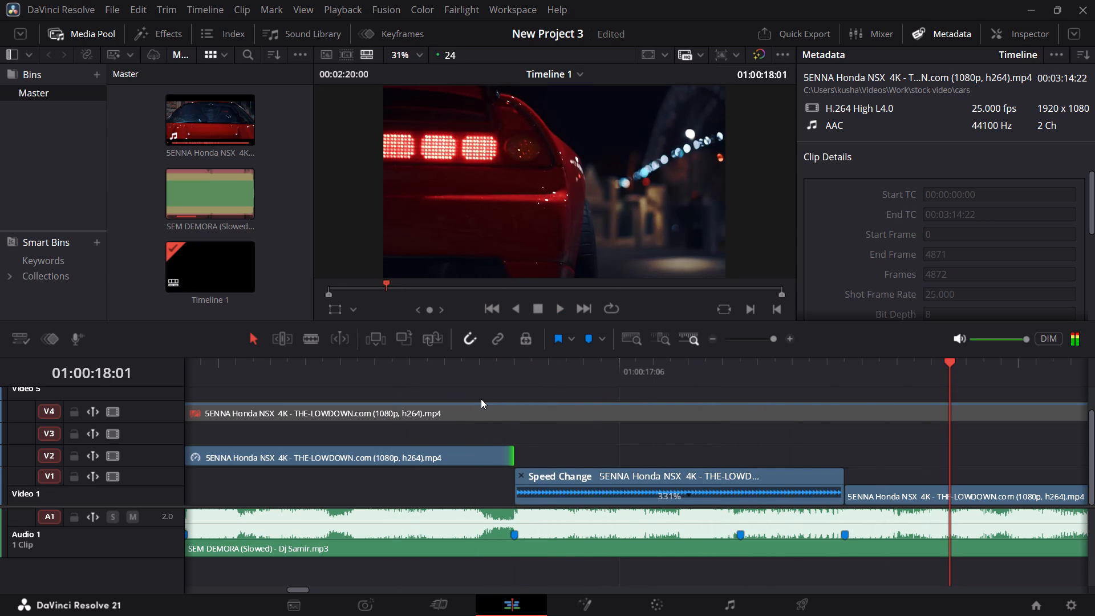
scroll(481, 399, "down", 18, "alt")
scroll(483, 398, "up", 4, "ctrl")
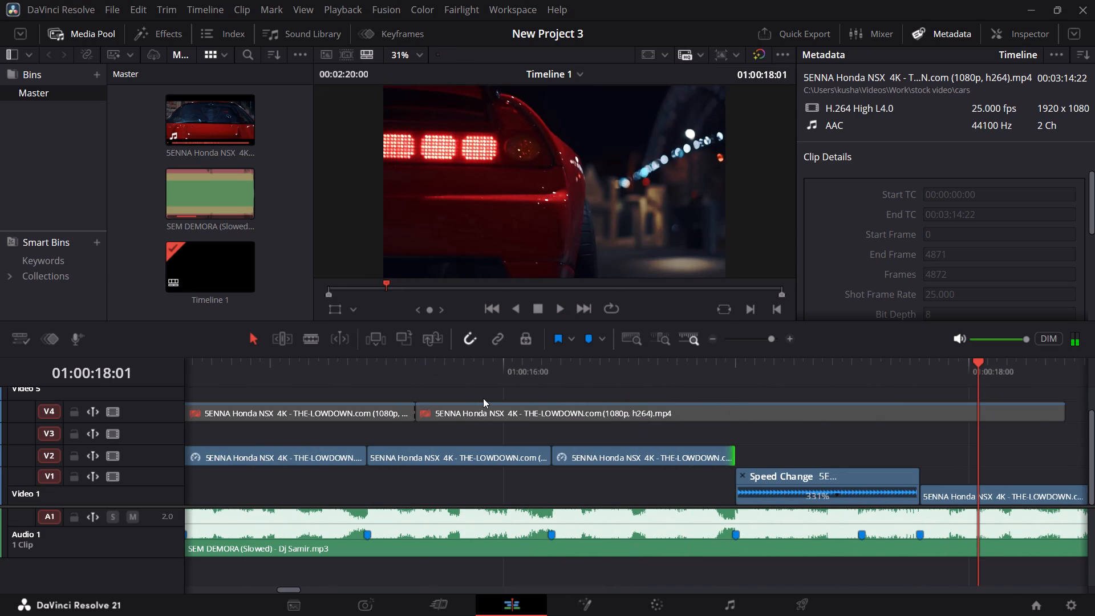
left_click(511, 388)
left_click(509, 367)
key("space")
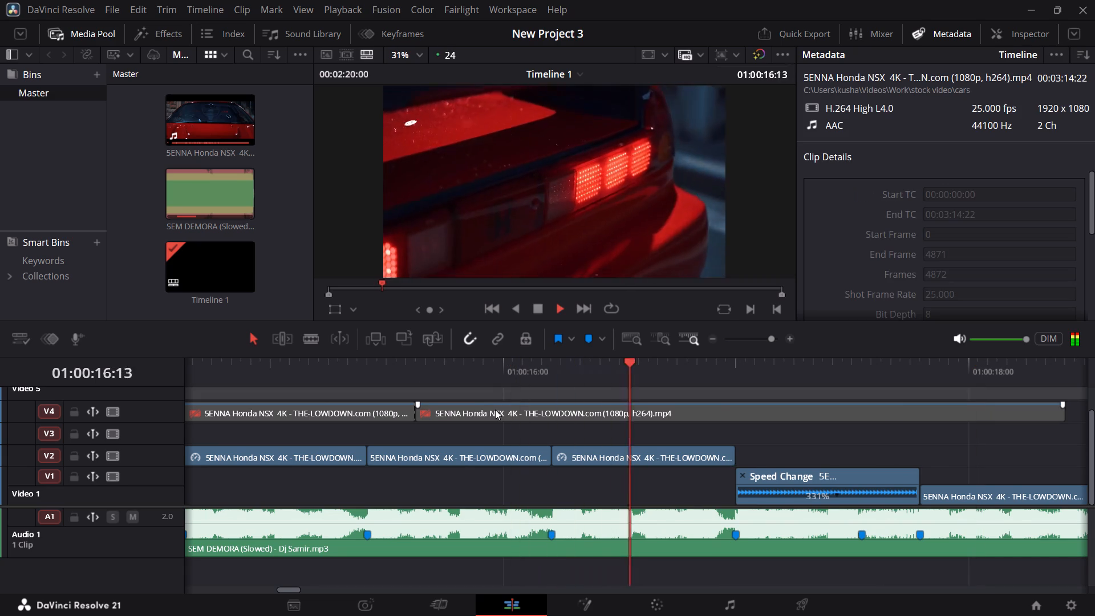
key("space")
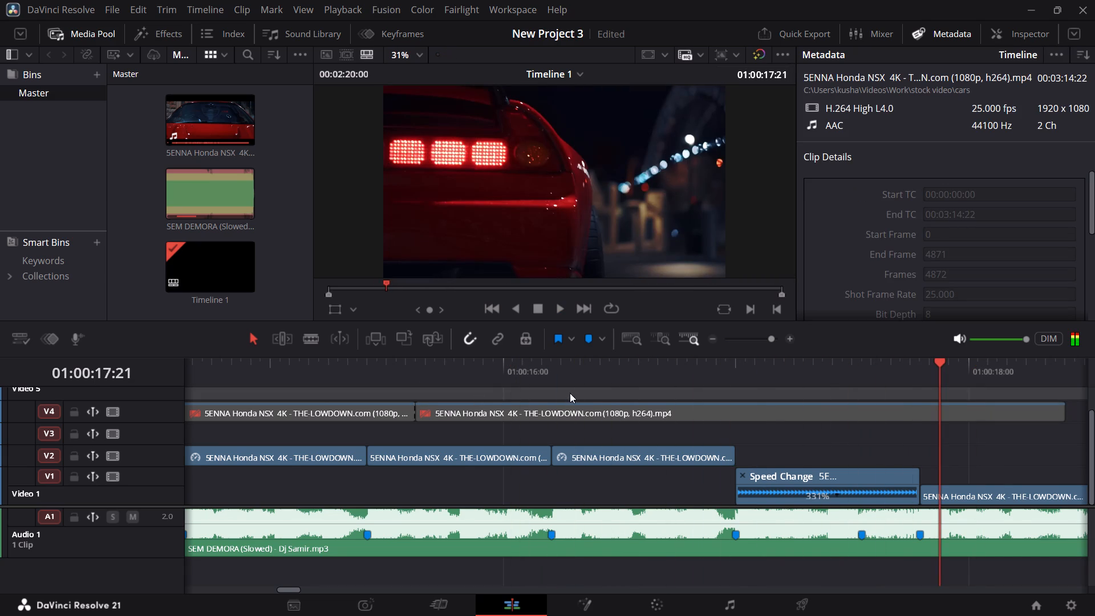
left_click(541, 373)
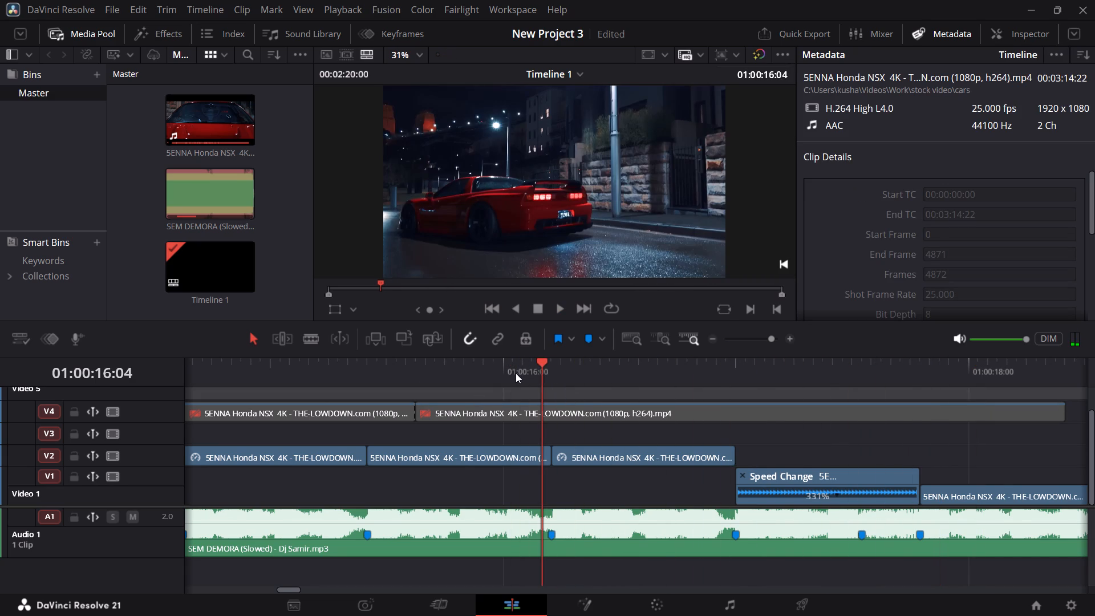
key("space")
key("space")
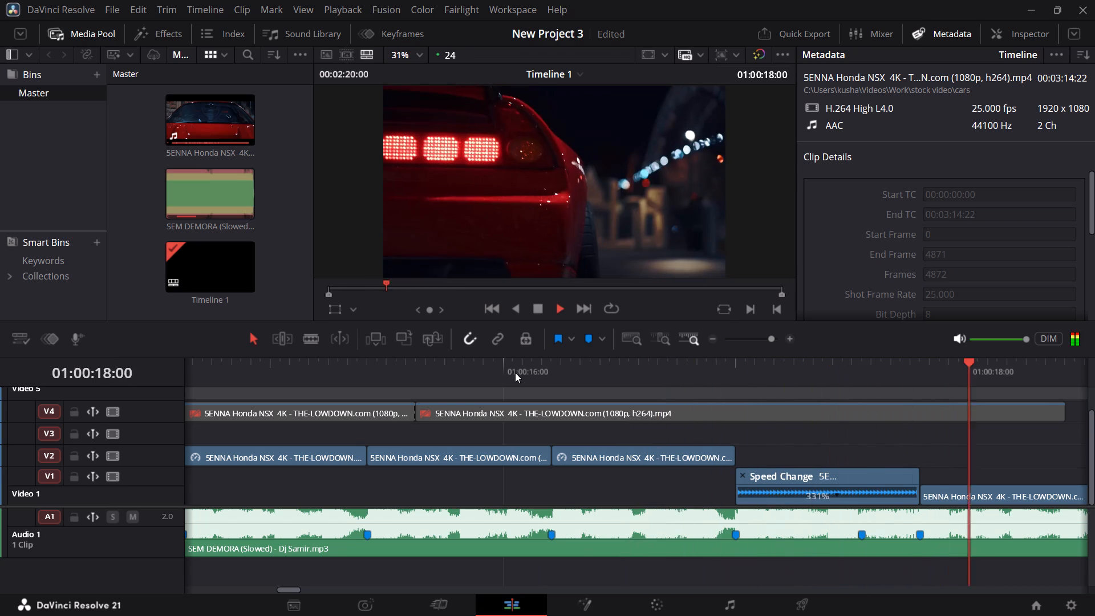
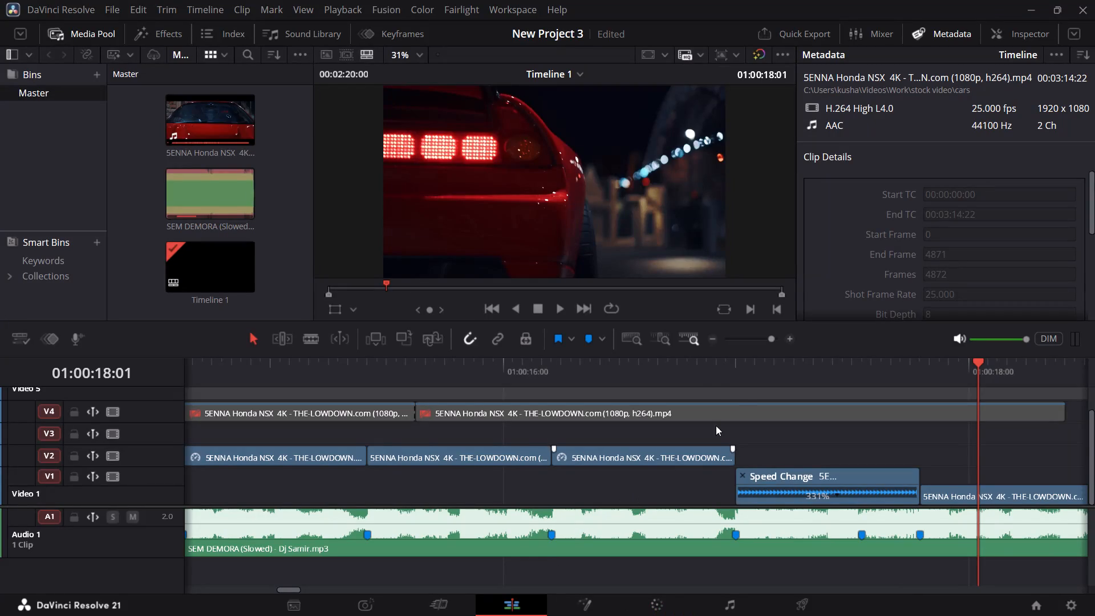
Replay from about 01:00:15:20 into the sped-up V1 clip to check the cuts on either side of the taillight clip against the beat.
left_click(703, 370)
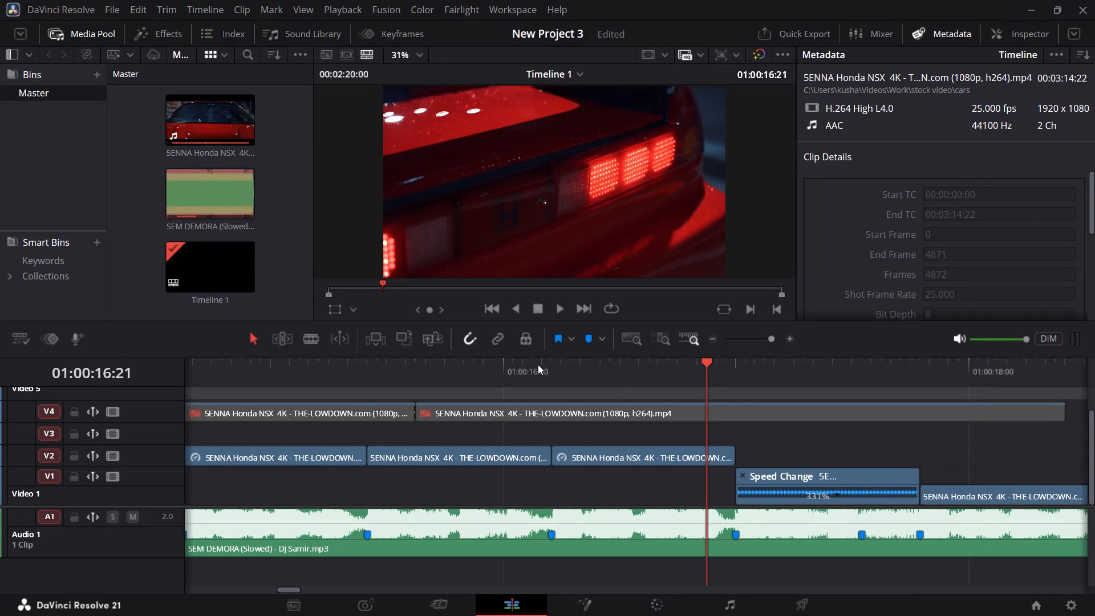
left_click(538, 364)
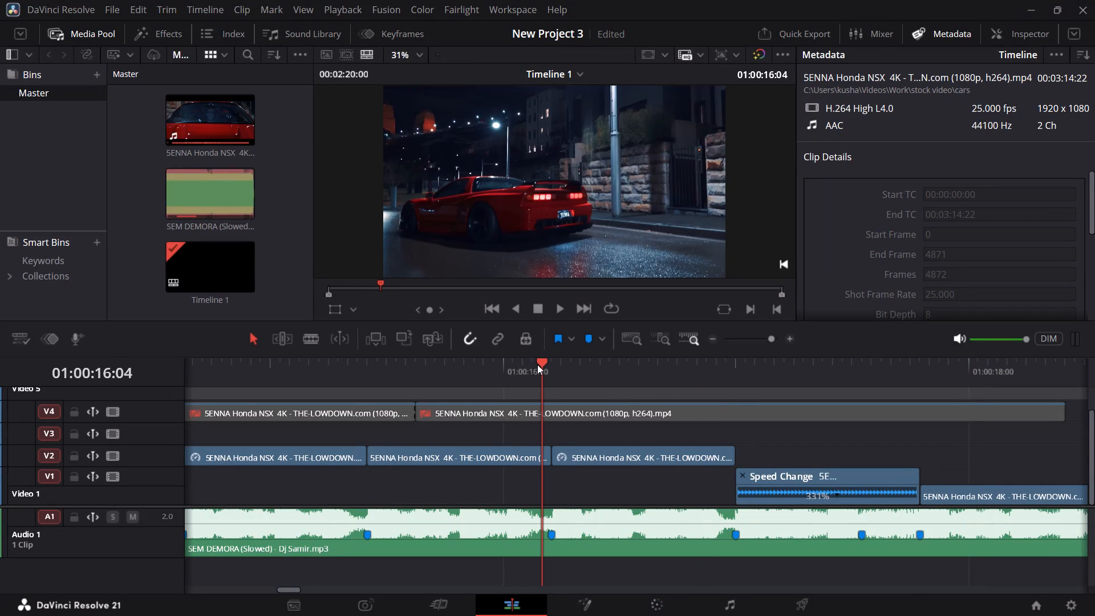
left_click(537, 364)
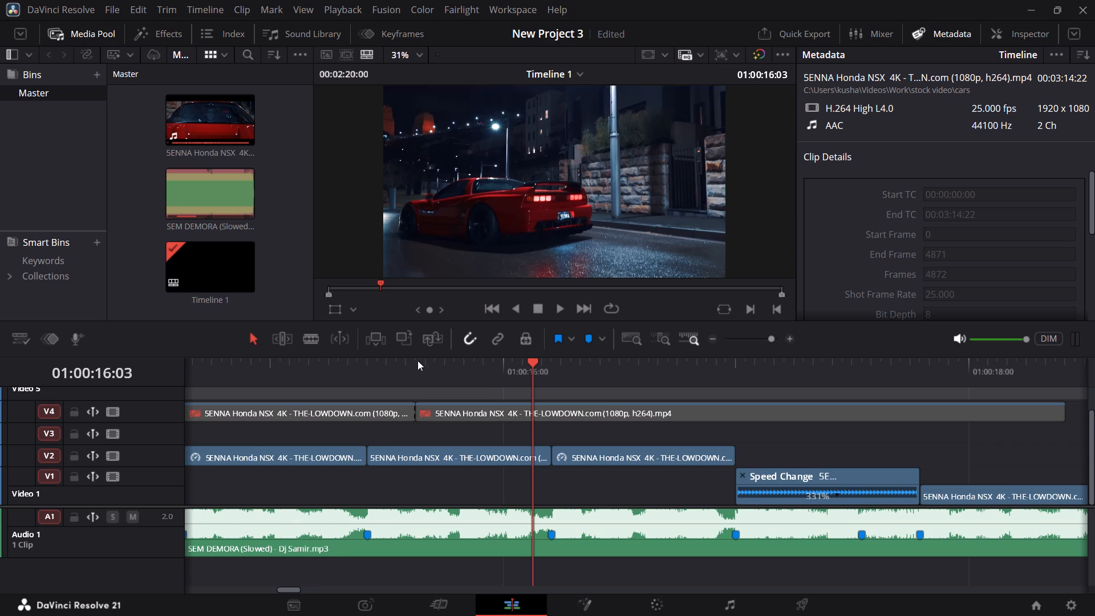
left_click(293, 363)
key("space")
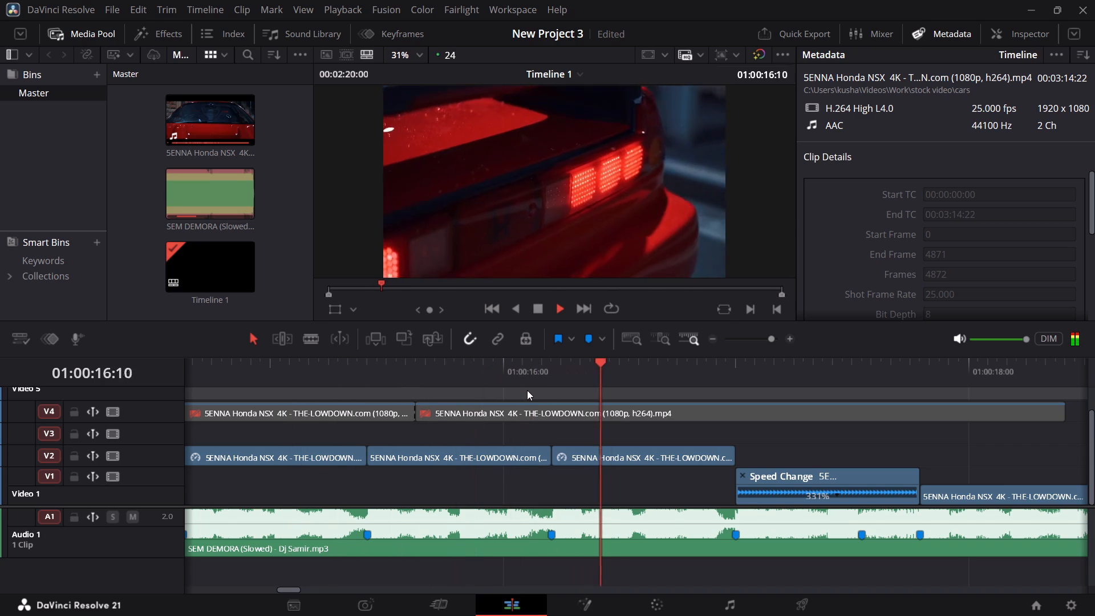
key("space")
left_click(464, 378)
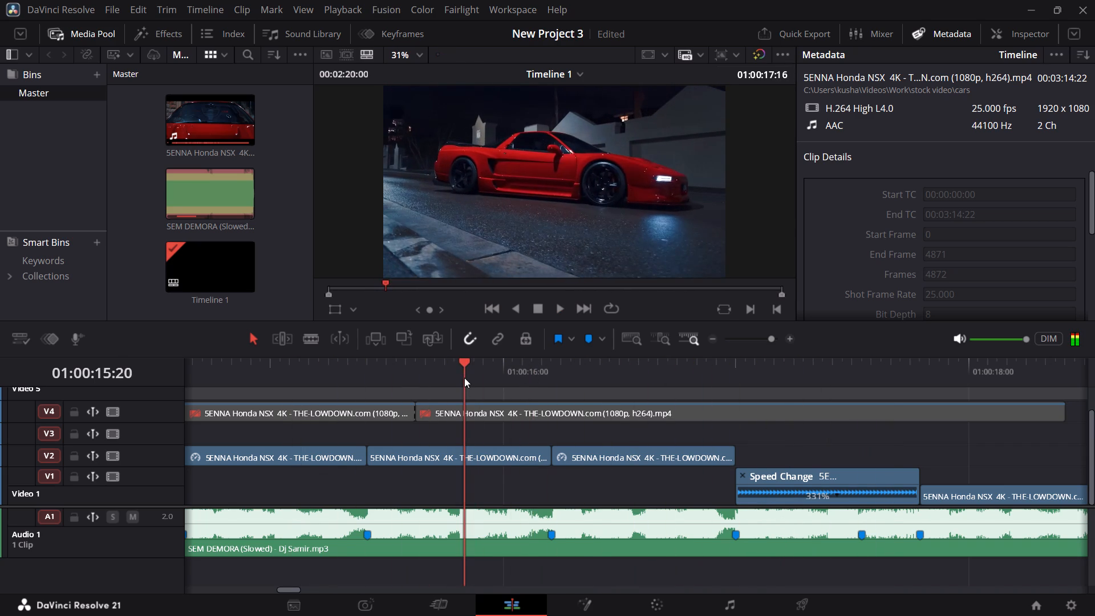
key("space")
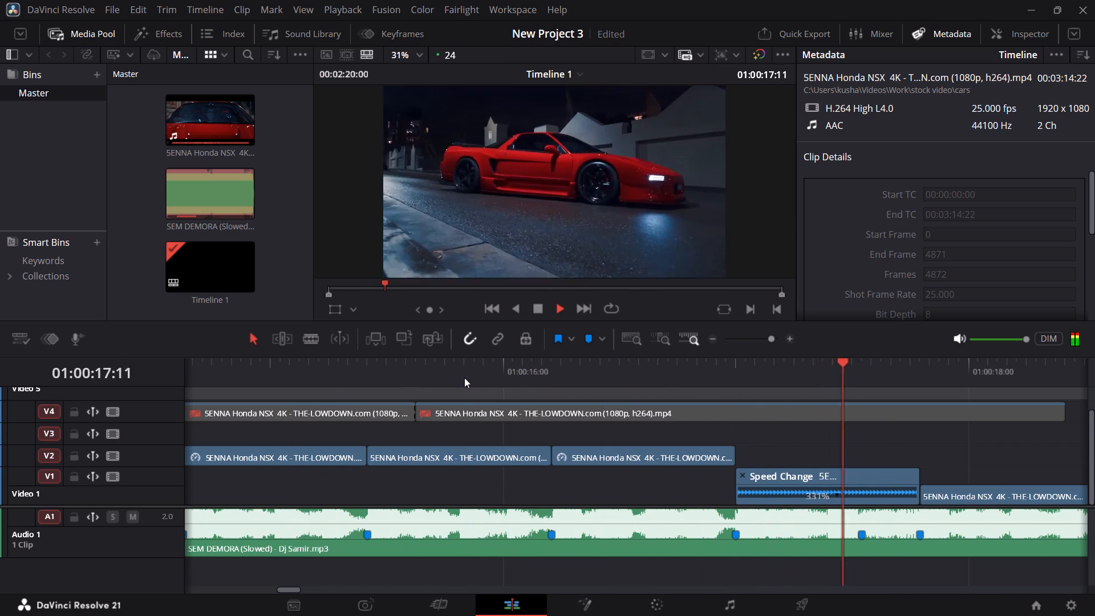
left_click(464, 378)
key("space")
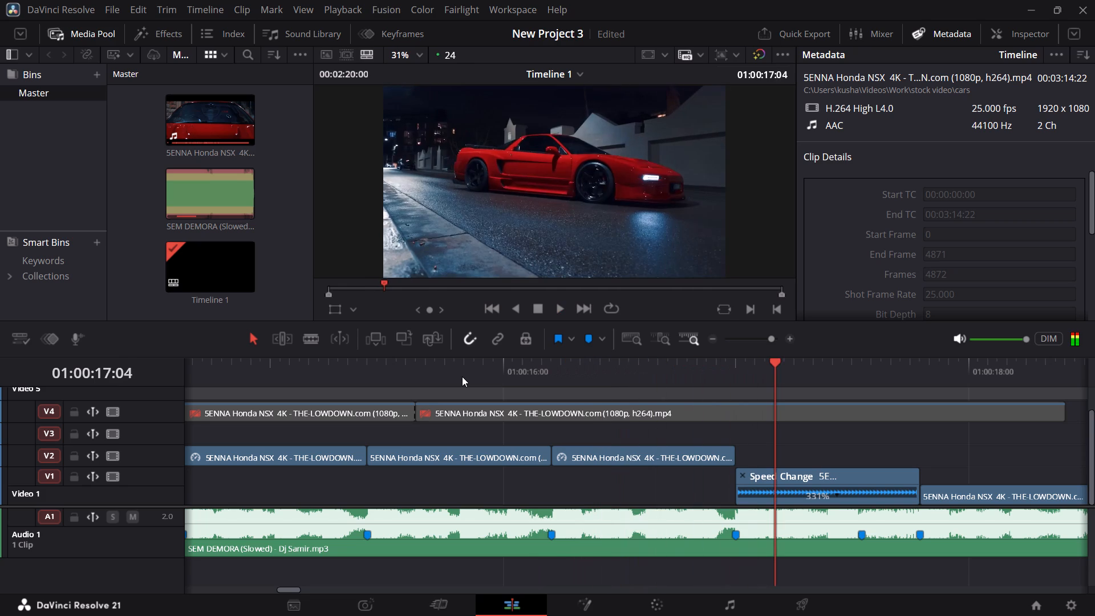
Scrub between about 01:00:16:06 and 01:00:17:17, and replay the taillight and sped-up V1 clips to examine their motion and the 01:00:17:00 cut.
left_click_drag(537, 366, 636, 370)
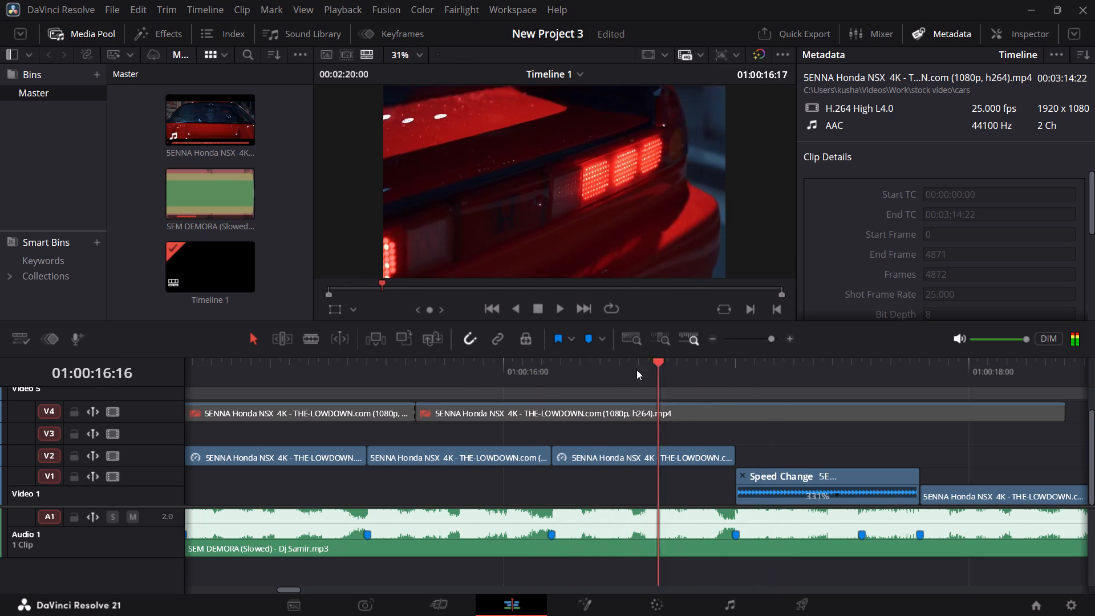
left_click_drag(636, 370, 564, 371)
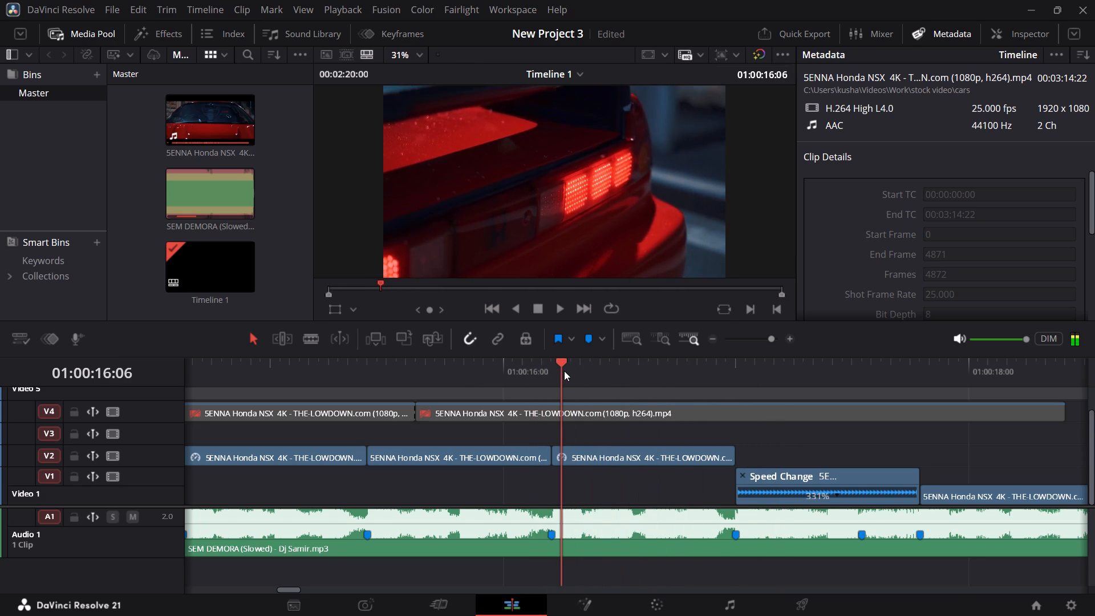
left_click_drag(564, 371, 800, 399)
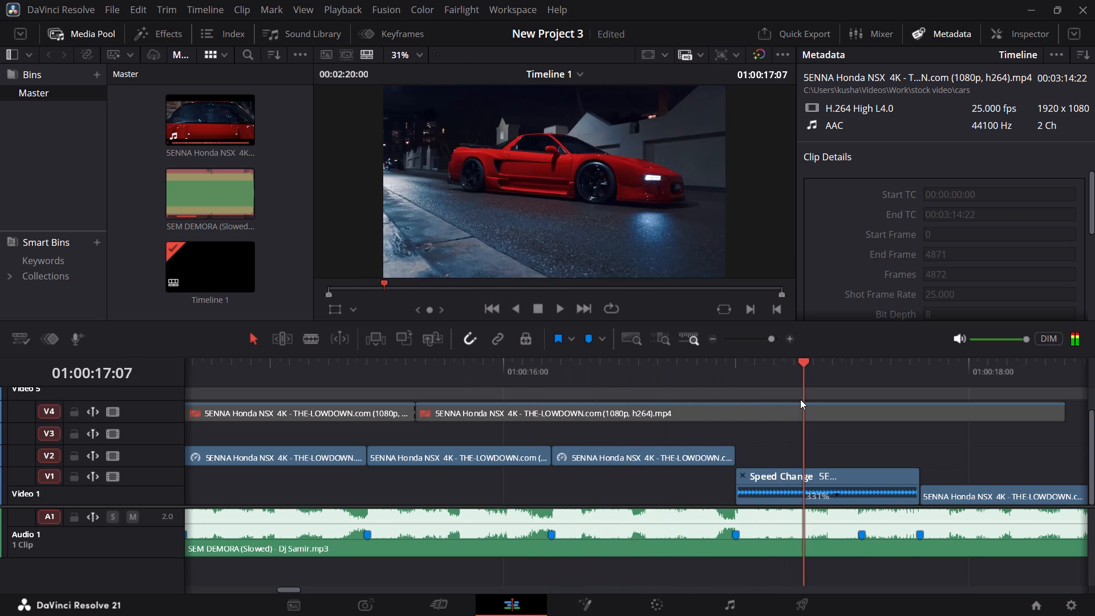
left_click_drag(800, 399, 897, 407)
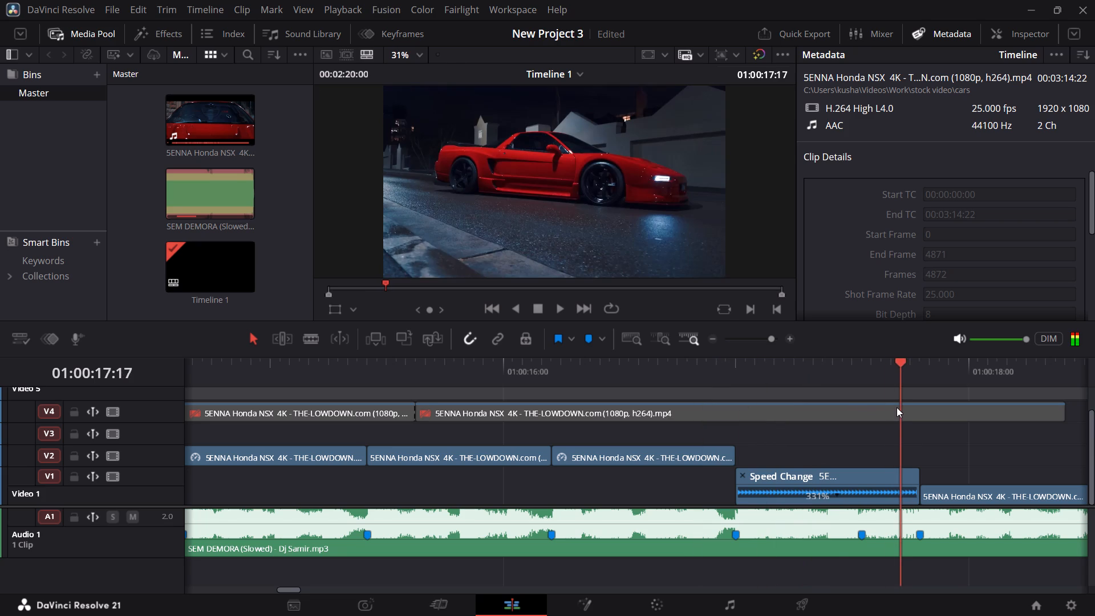
left_click_drag(897, 407, 733, 407)
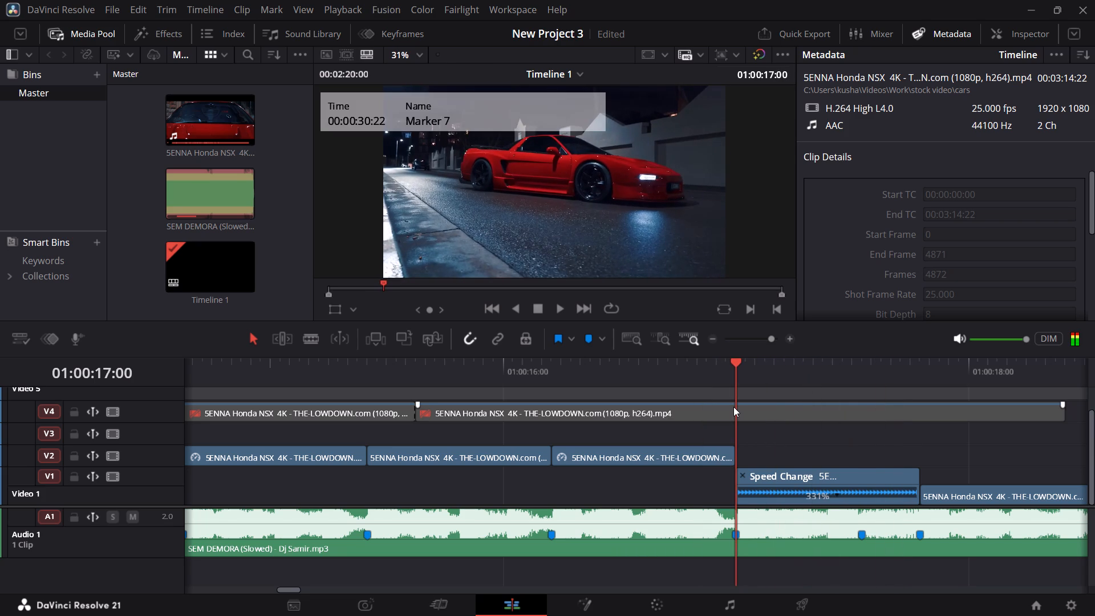
key("space")
key("space")
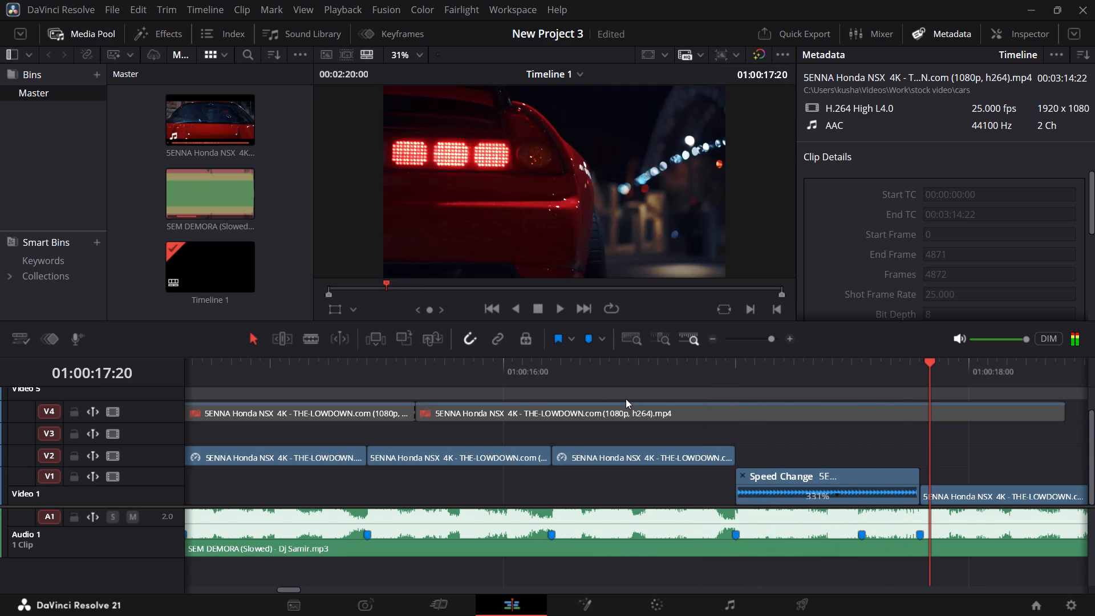
left_click(555, 392)
left_click(558, 380)
key("space")
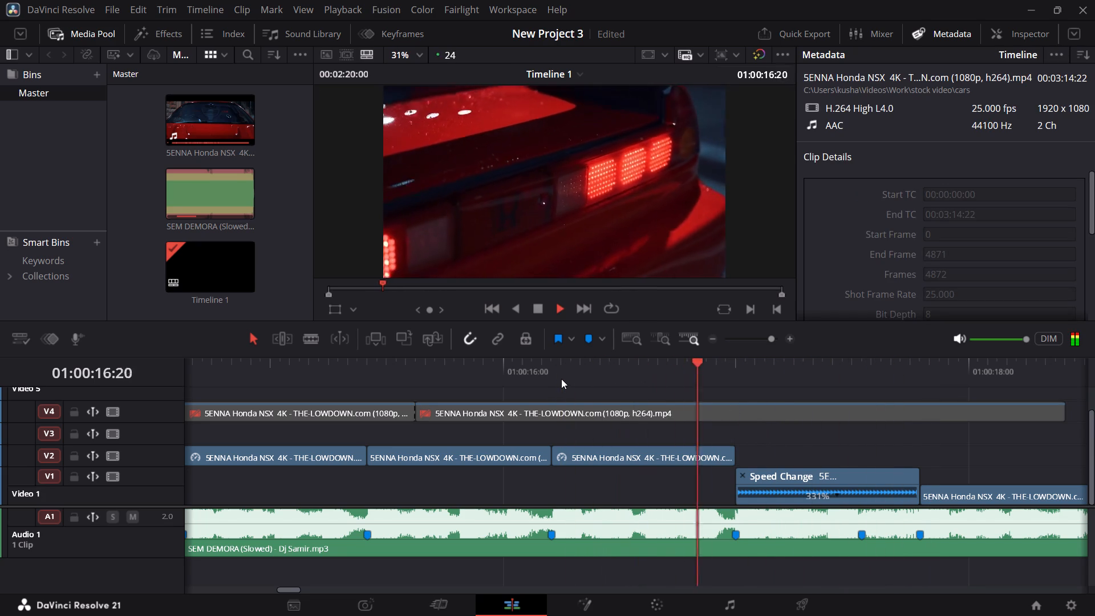
key("space")
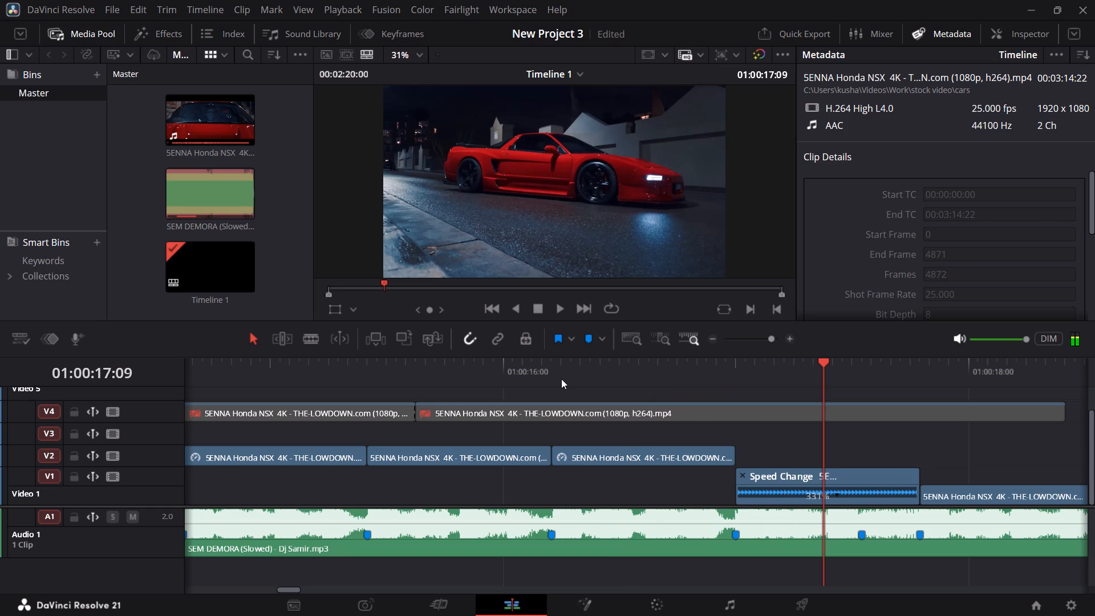
Replay repeatedly from about 01:00:15:00 through the taillight clip to check how the consecutive V2 cuts flow with the music.
left_click(277, 379)
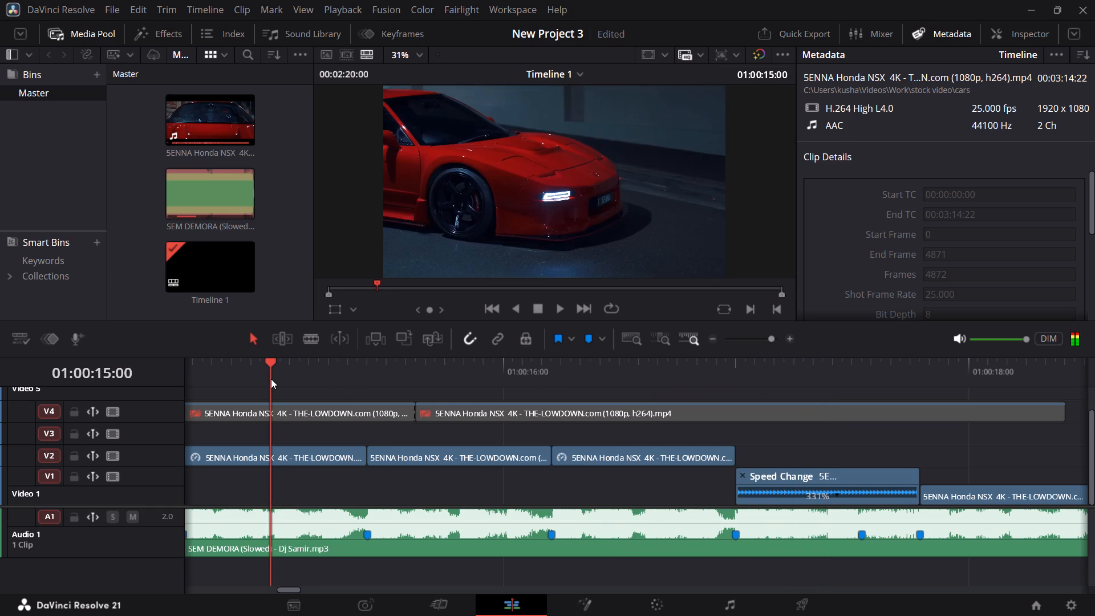
key("space")
key("space")
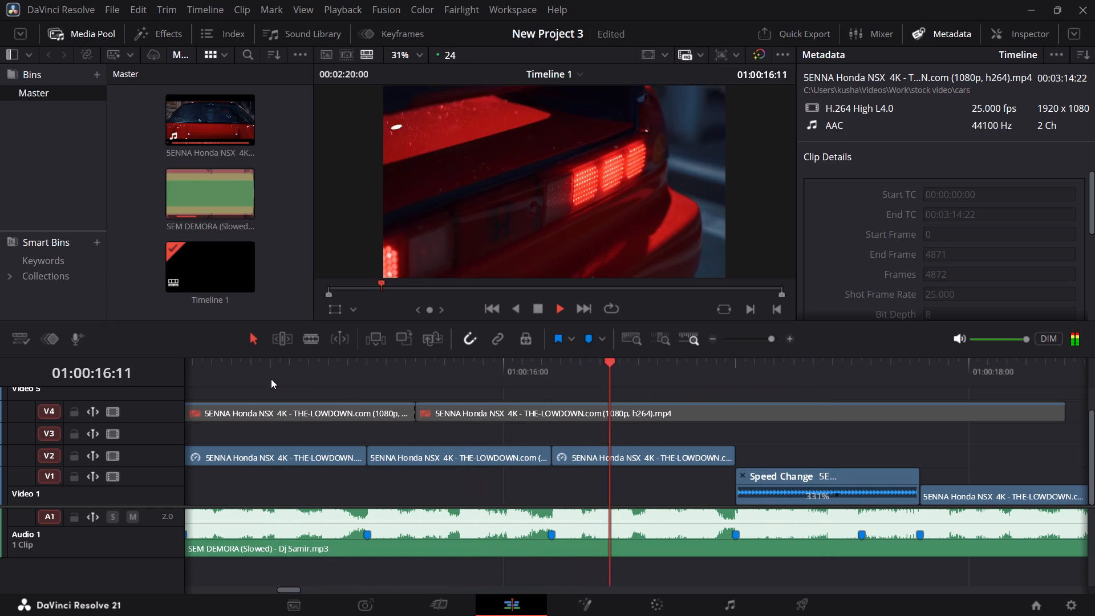
left_click(271, 379)
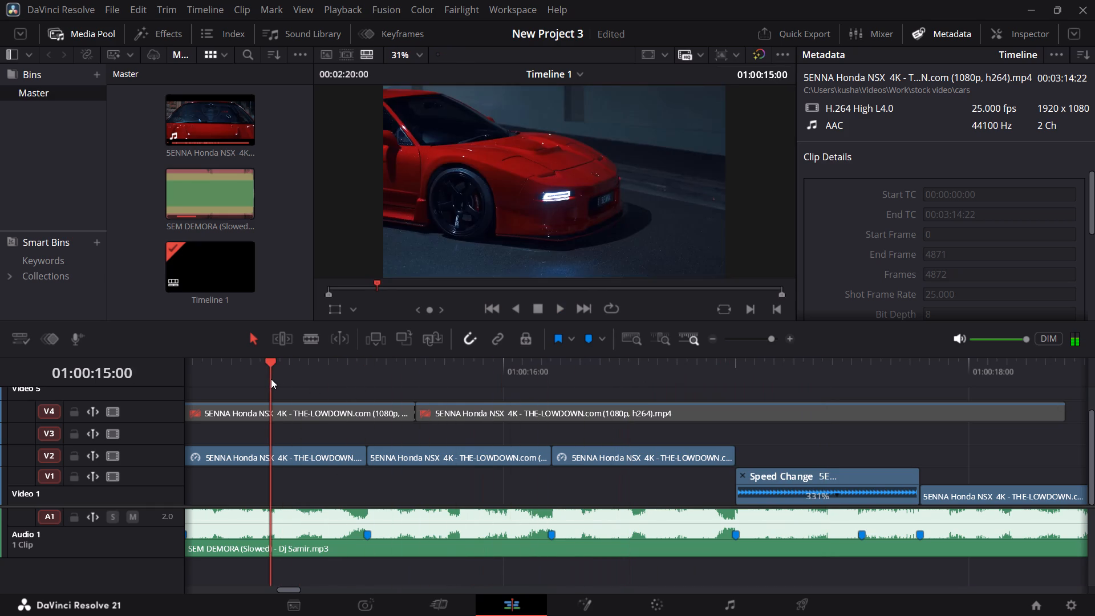
key("space")
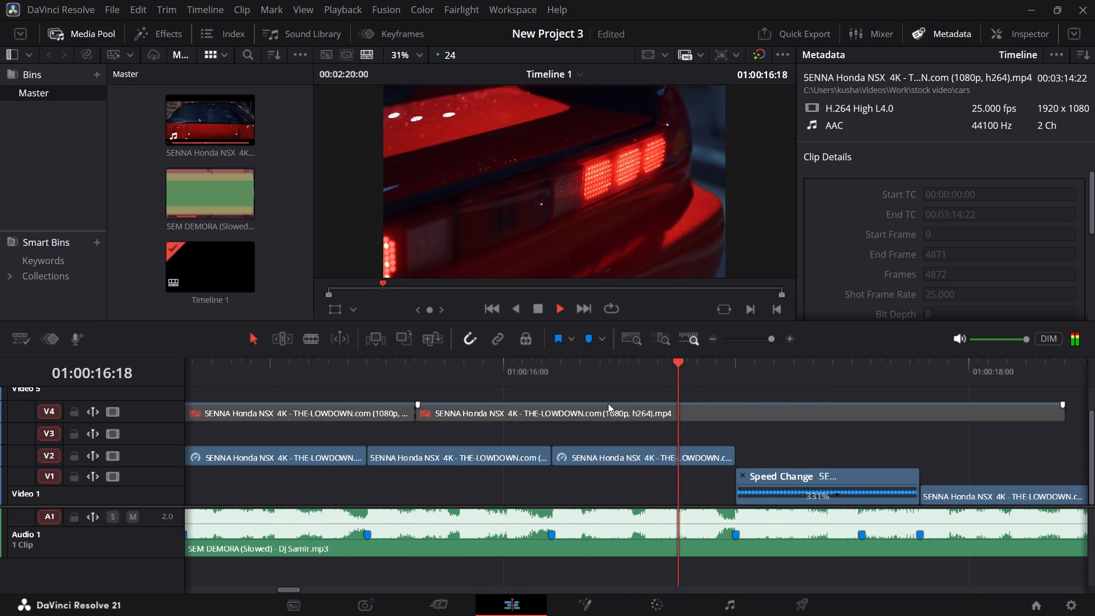
left_click(217, 363)
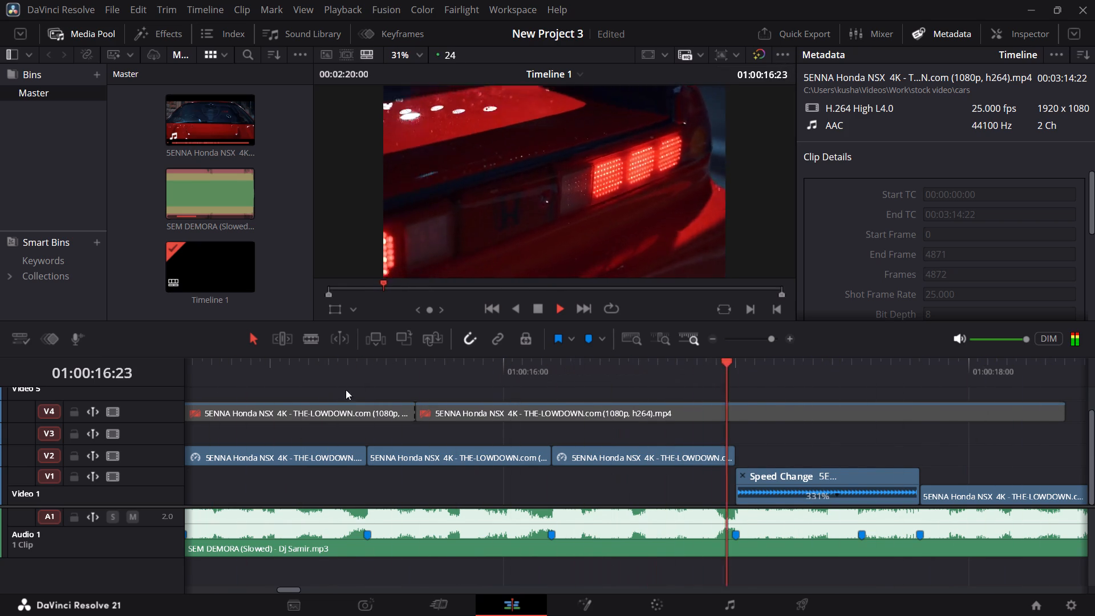
left_click(238, 363)
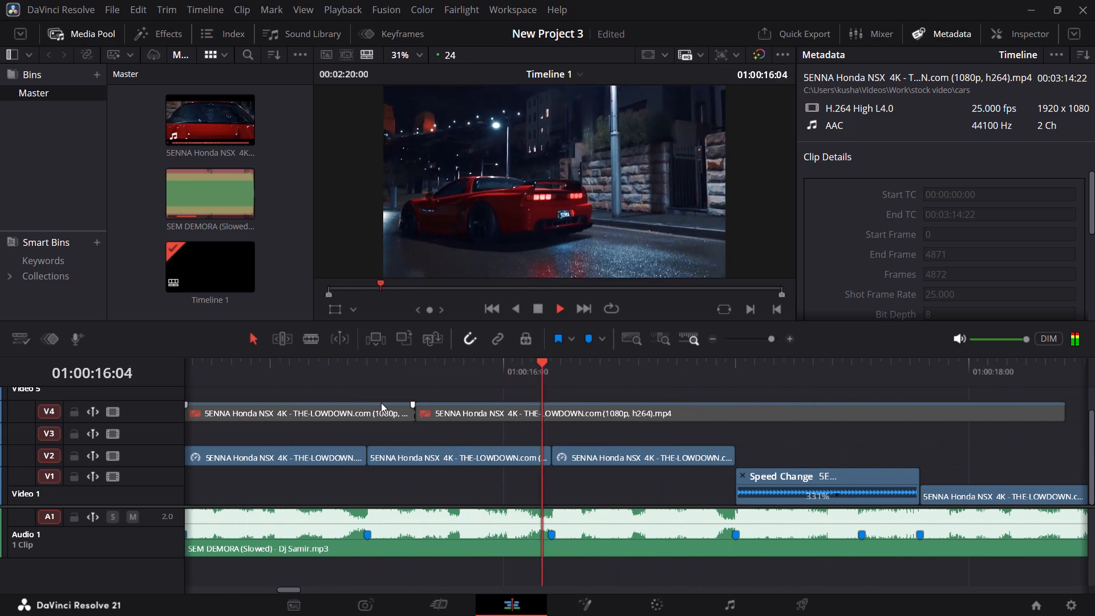
left_click(212, 368)
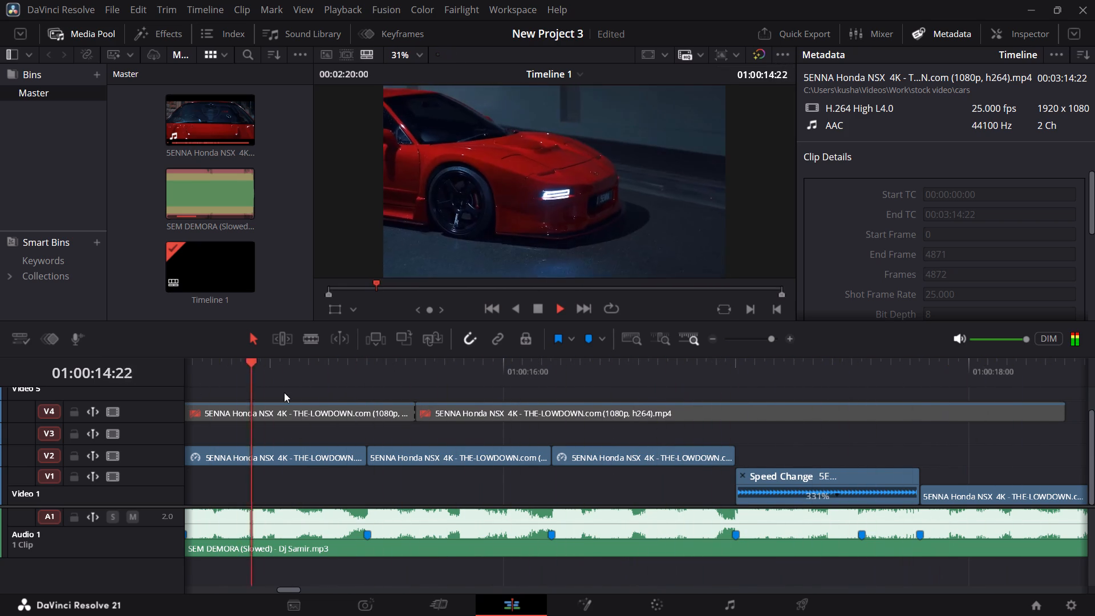
key("space")
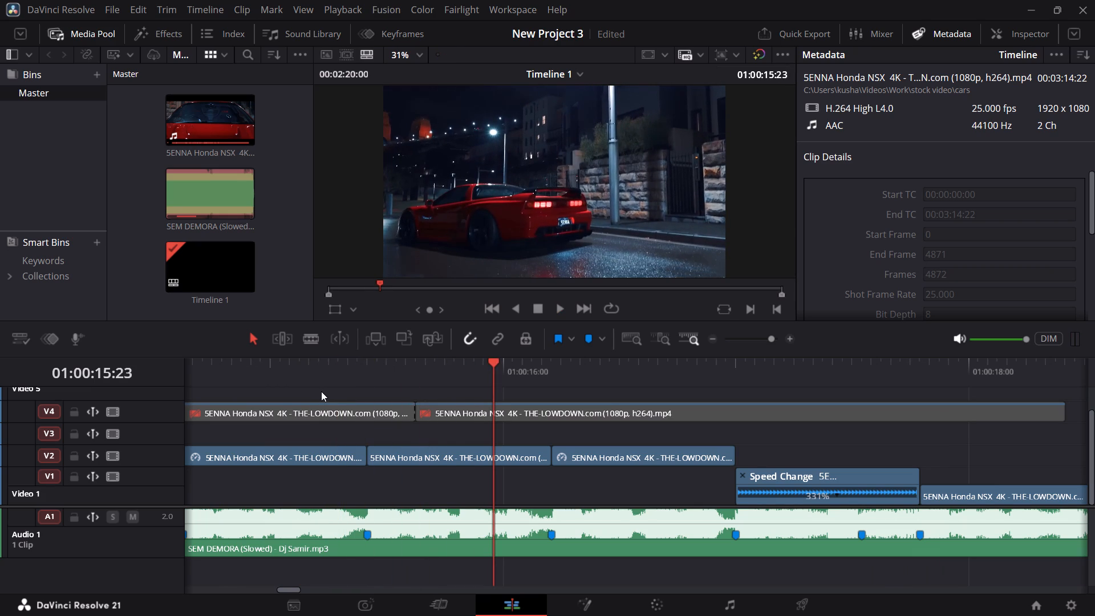
left_click(311, 373)
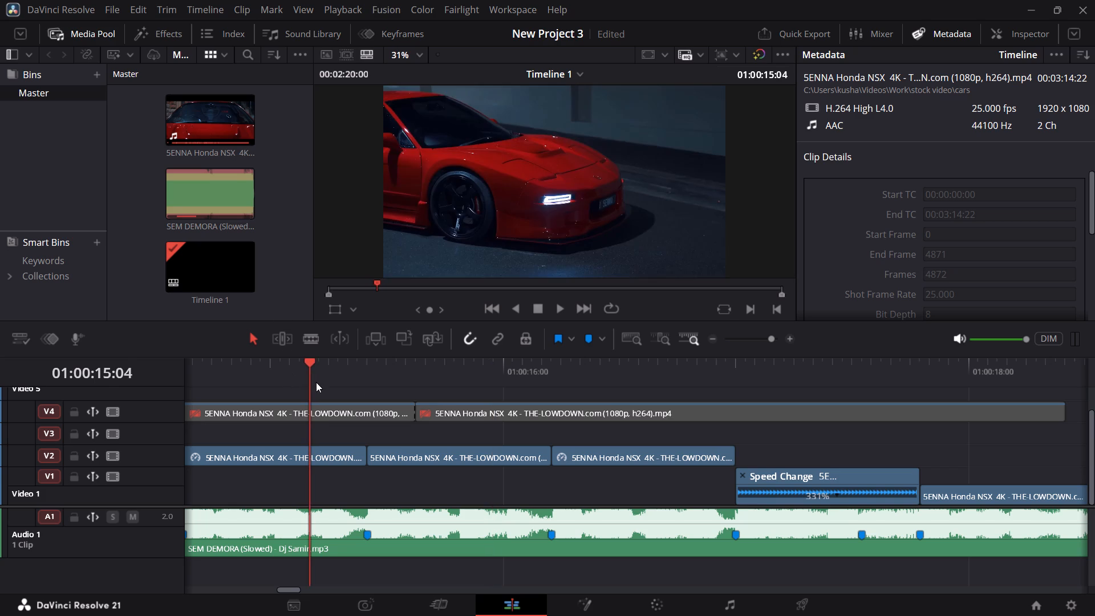
key("space")
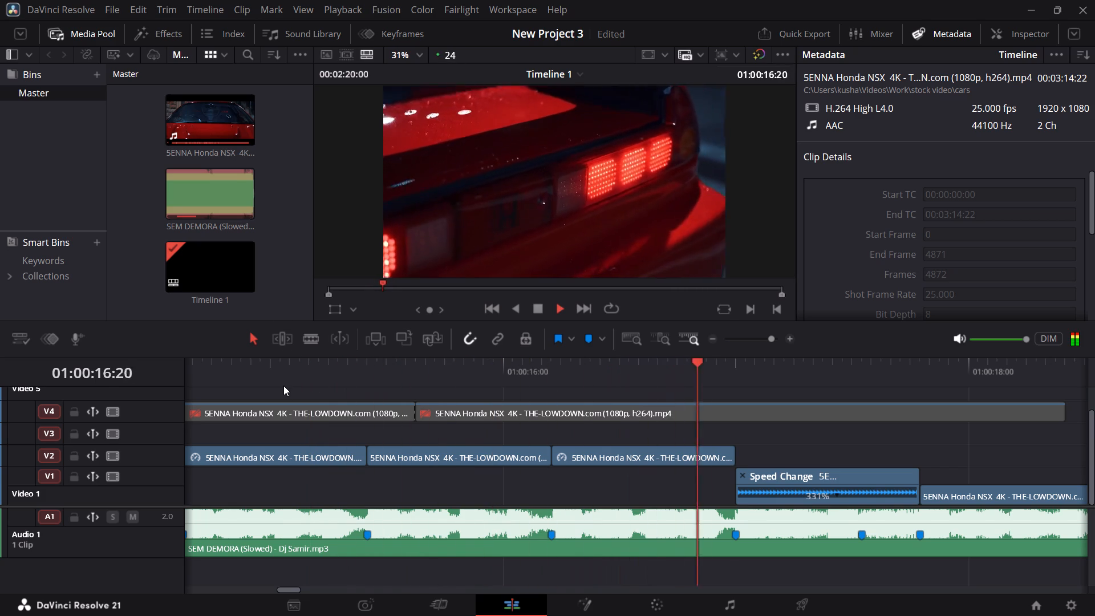
left_click(282, 385)
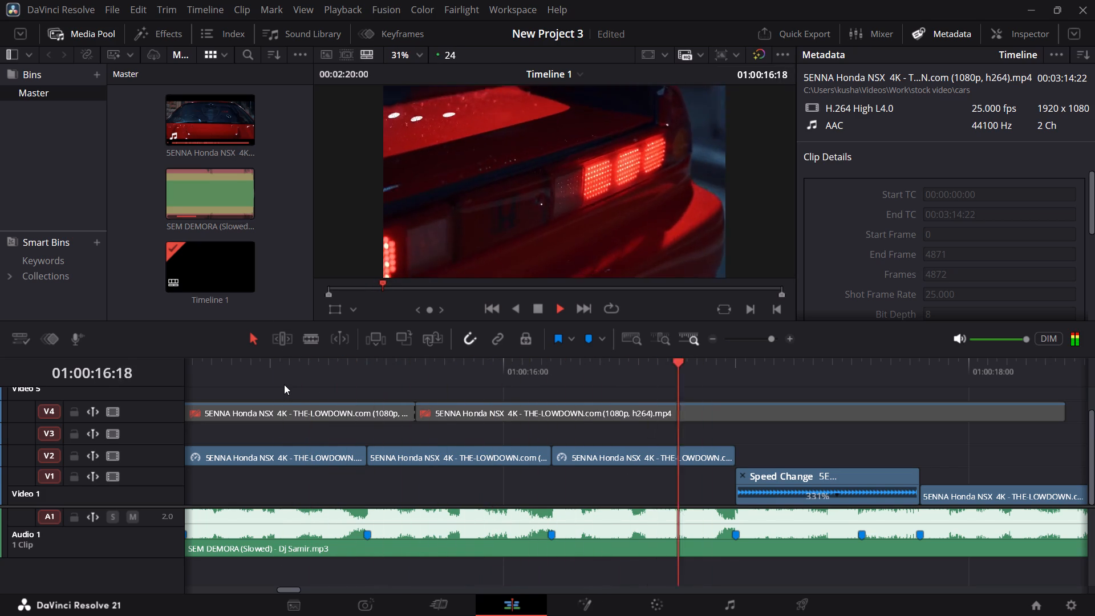
left_click(284, 384)
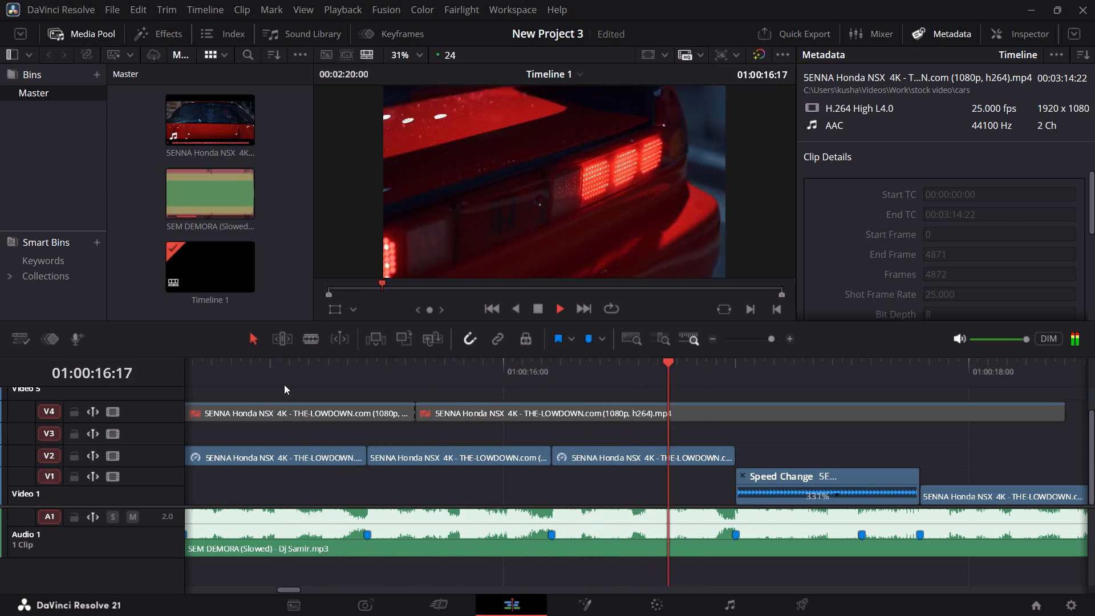
left_click(284, 384)
left_click(284, 384)
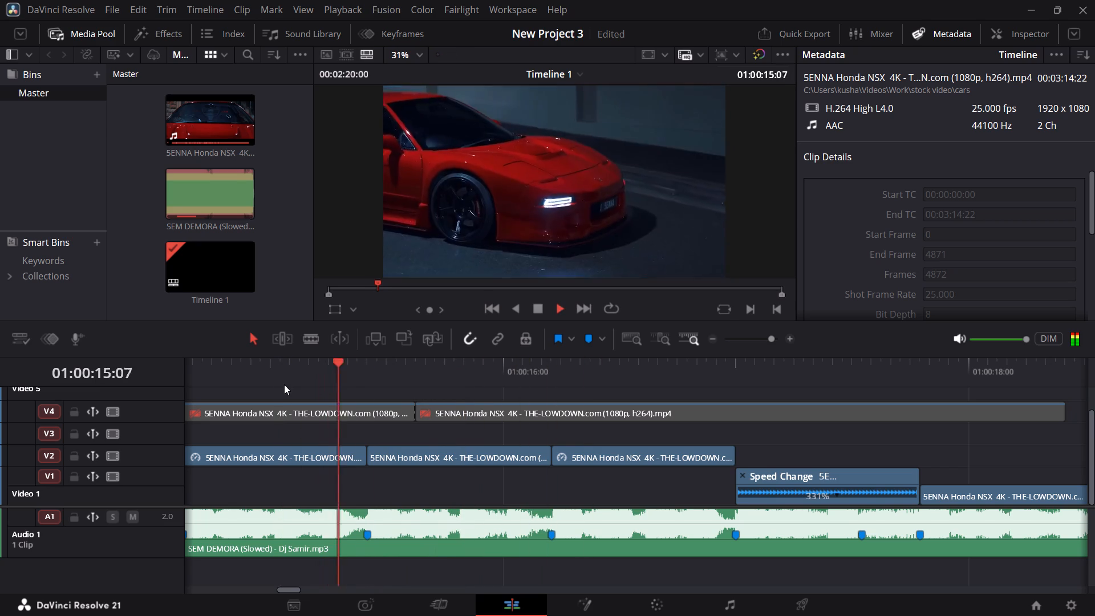
key("space")
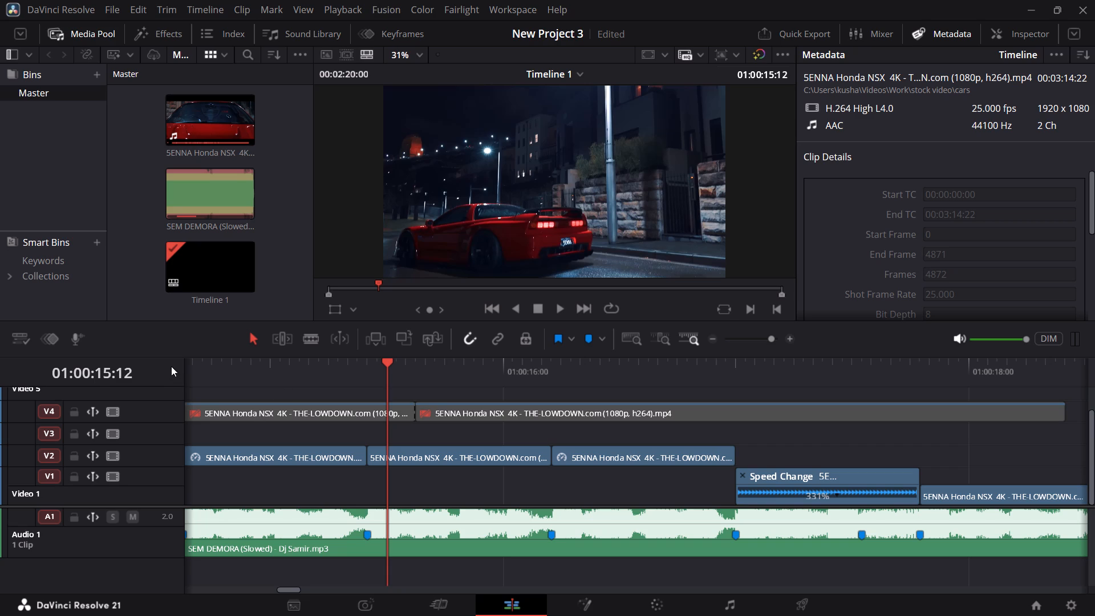
Replay repeatedly from about 01:00:14:18 into the taillight clip to check the timing and flow of the three consecutive V2 clips against the beat.
left_click(205, 367)
key("space")
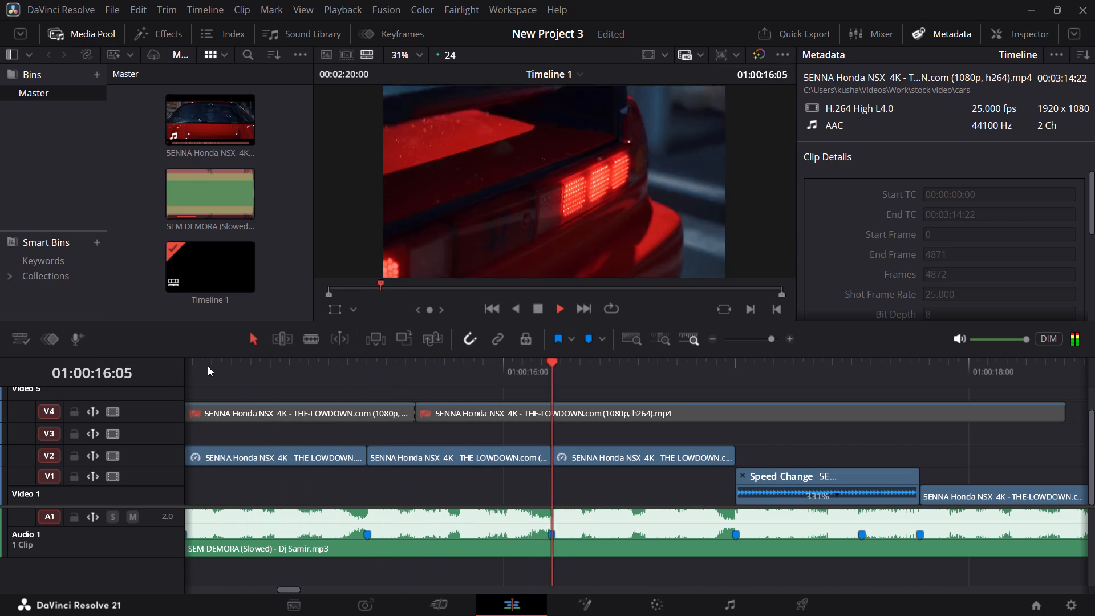
left_click(208, 366)
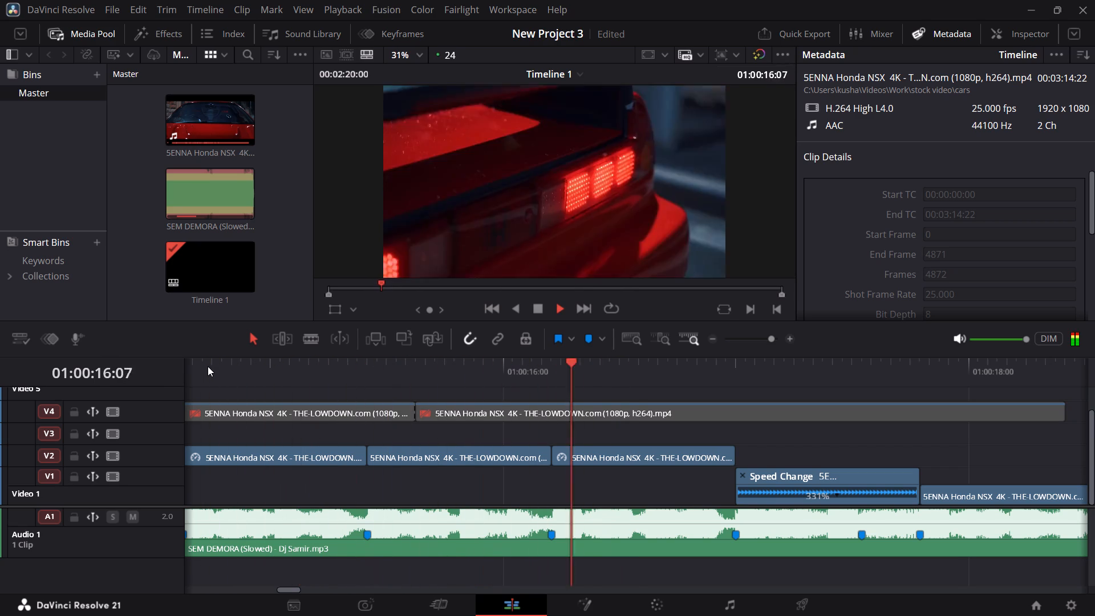
left_click(208, 366)
left_click(208, 366)
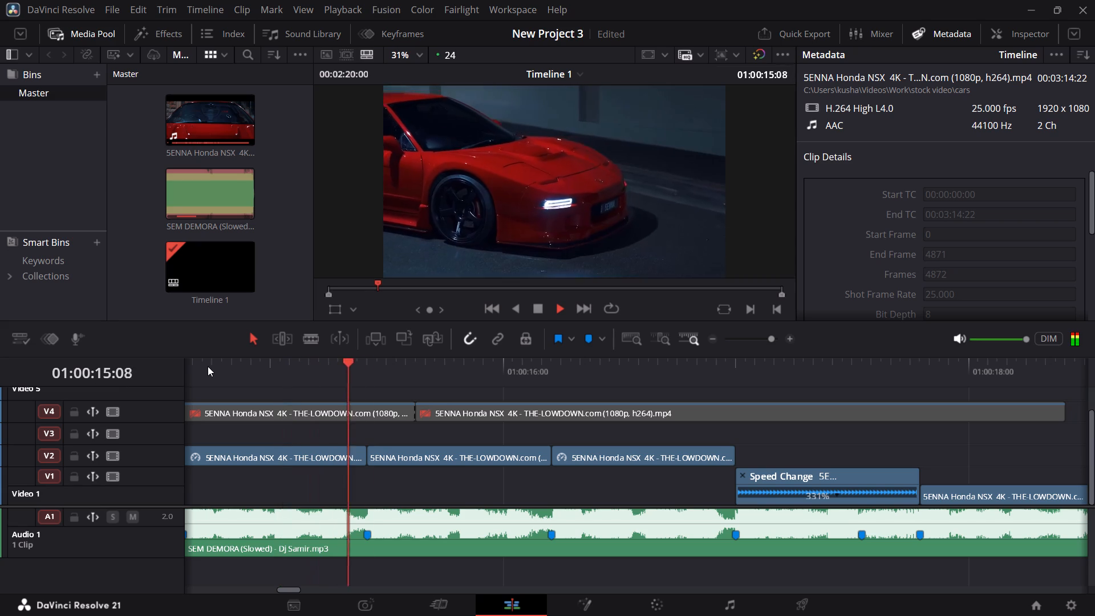
left_click(209, 366)
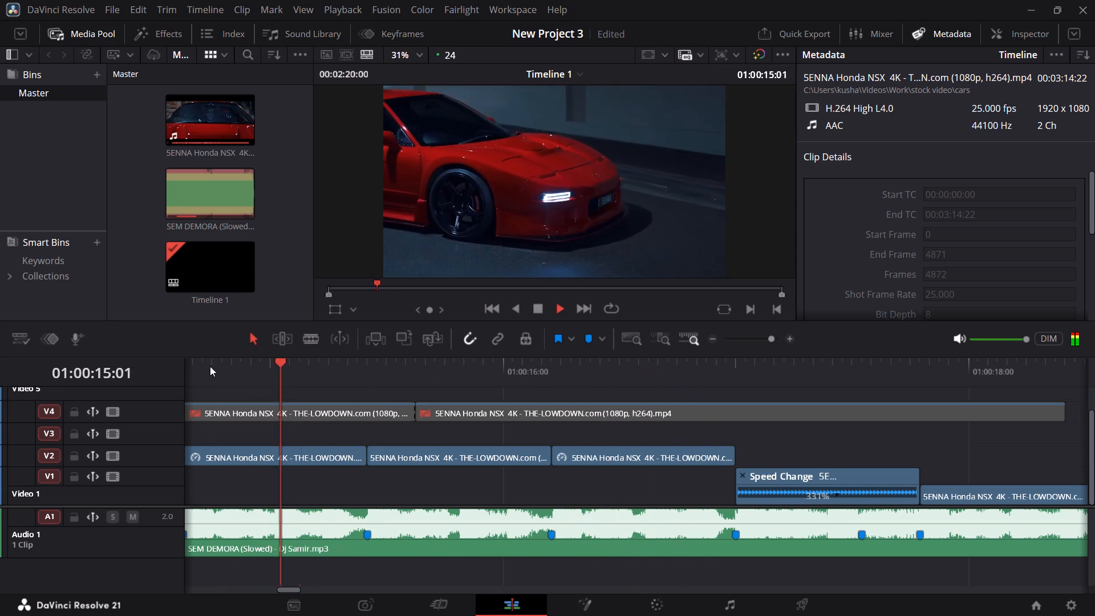
left_click(210, 366)
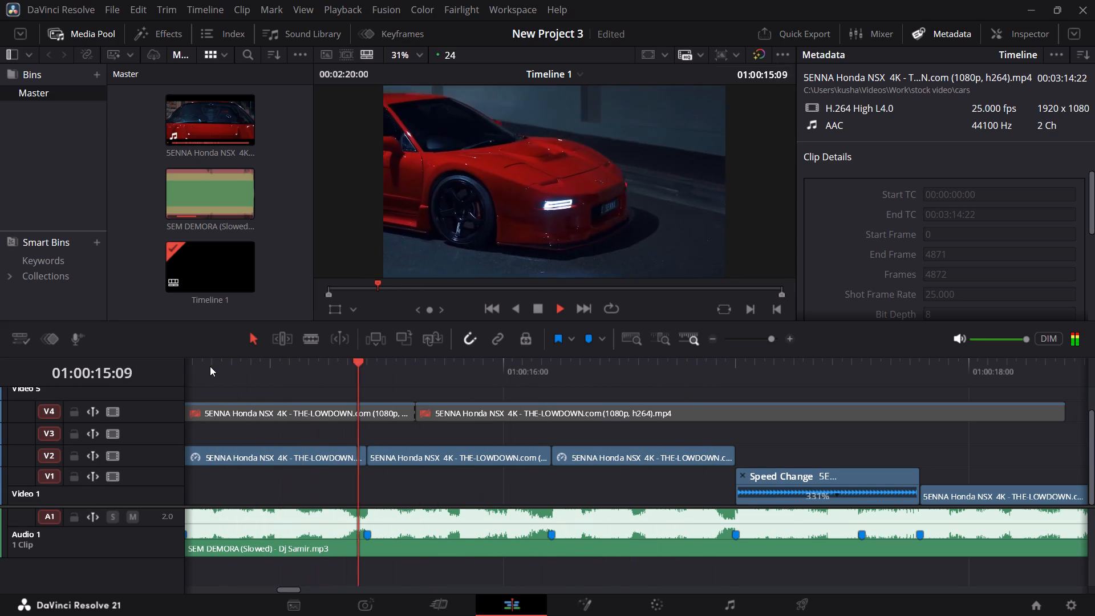
left_click(210, 366)
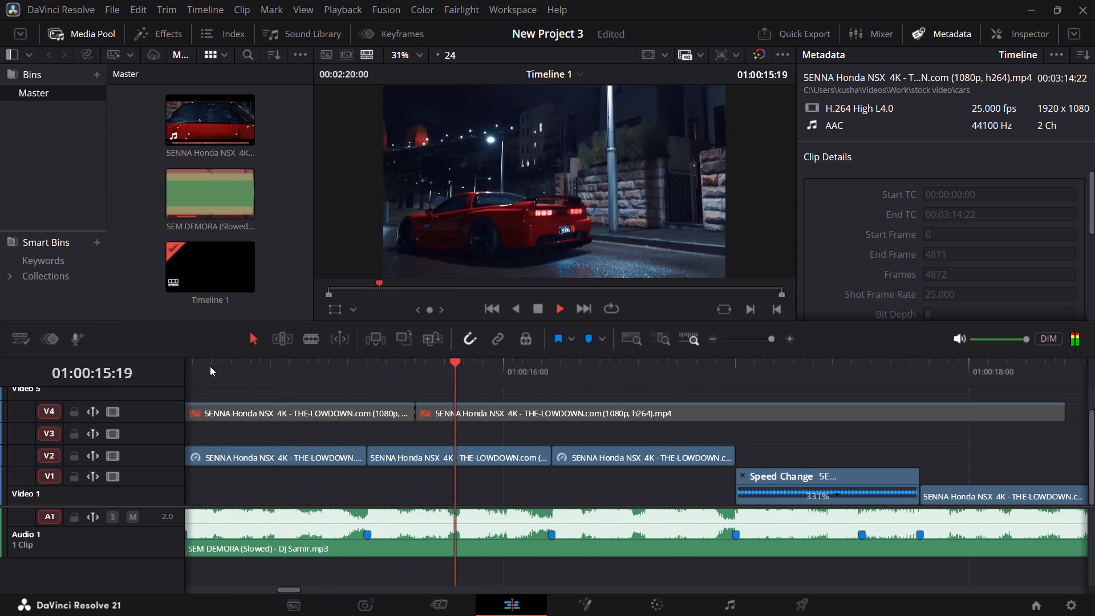
left_click(210, 366)
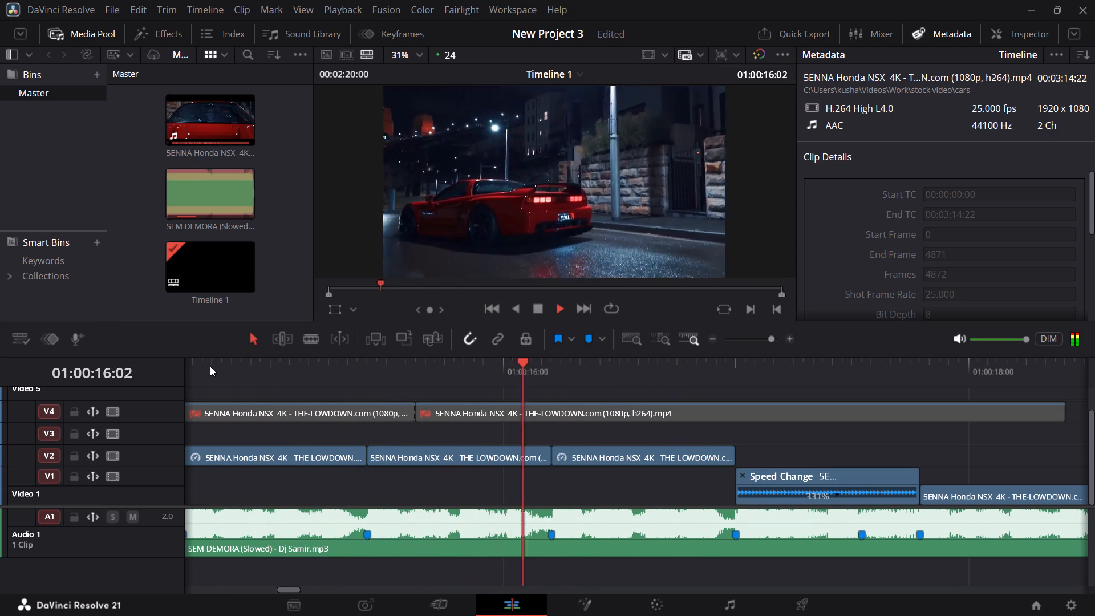
left_click(210, 366)
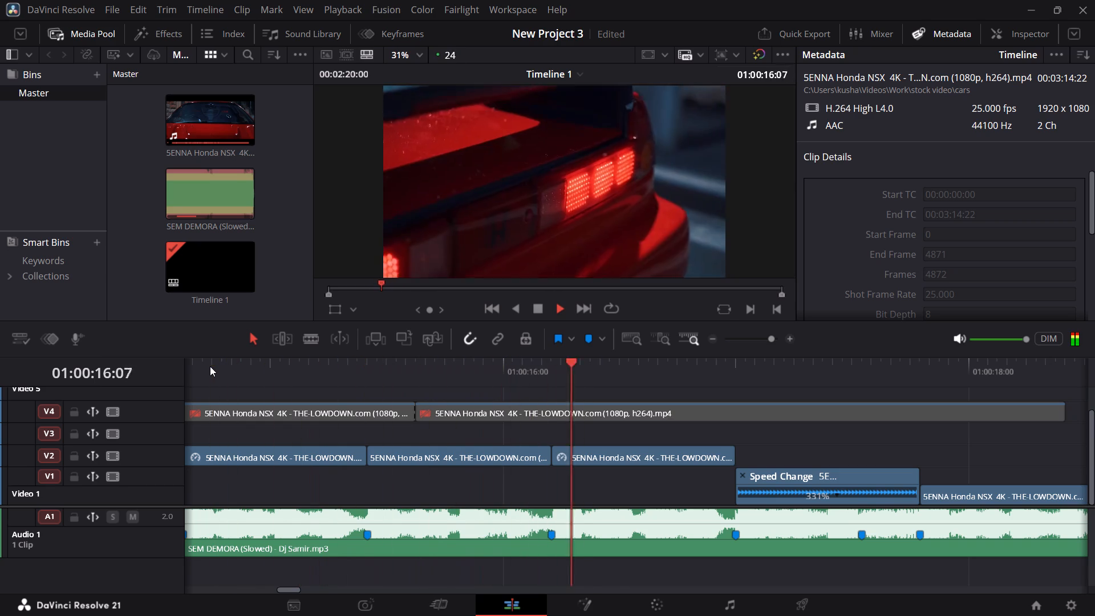
left_click(210, 366)
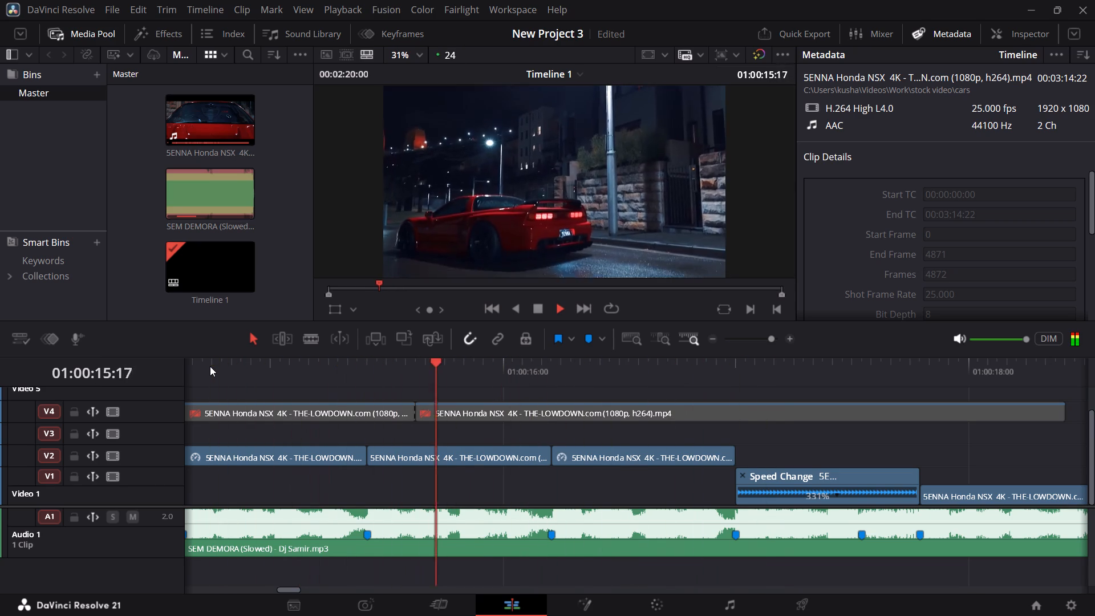
left_click(210, 366)
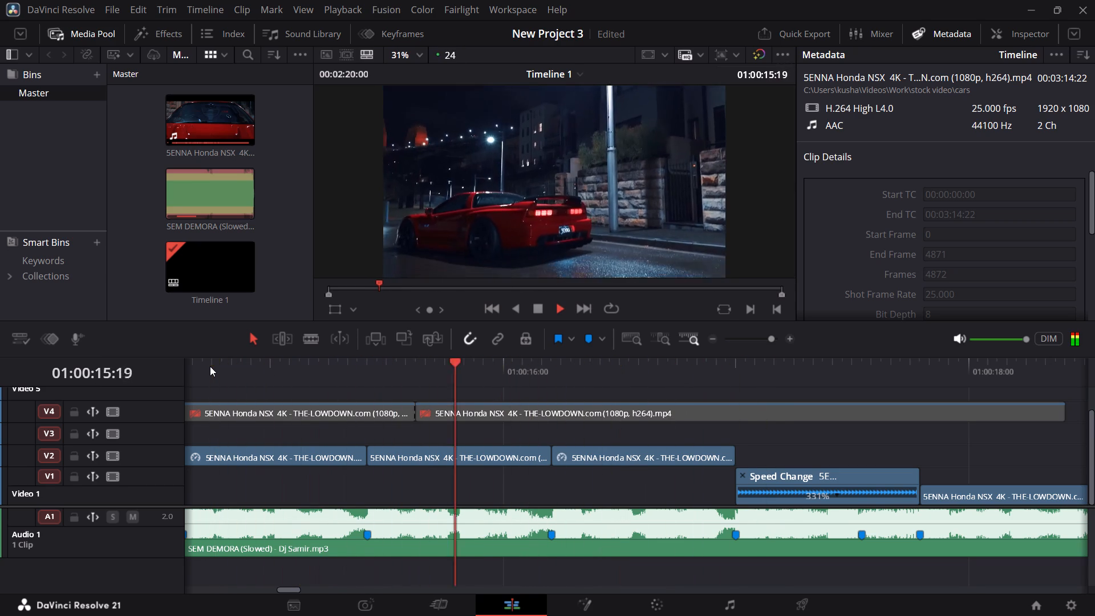
left_click(210, 366)
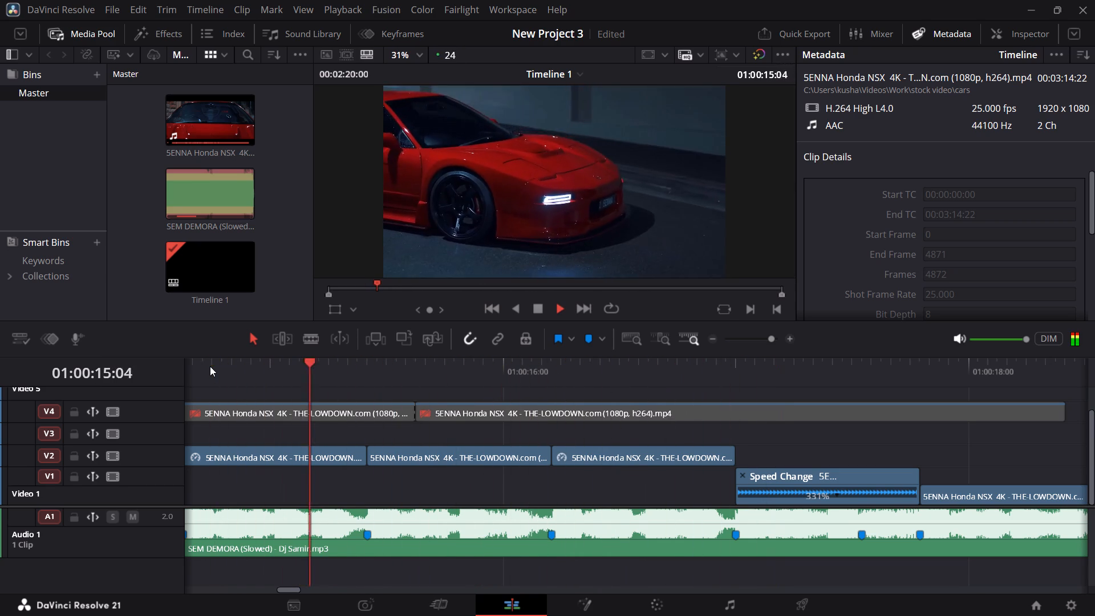
left_click(210, 366)
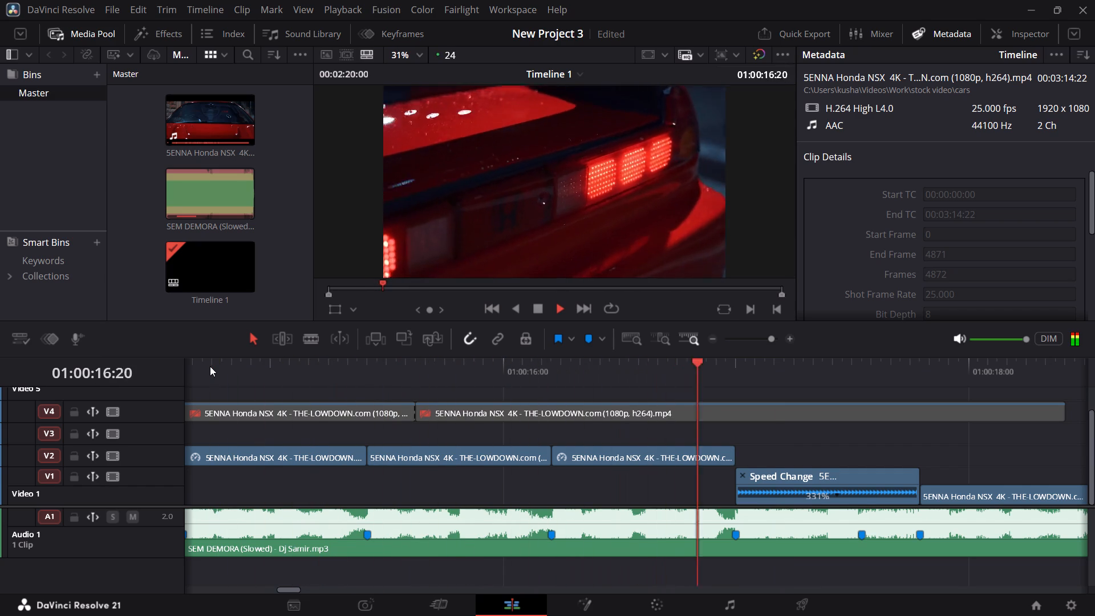
left_click(210, 366)
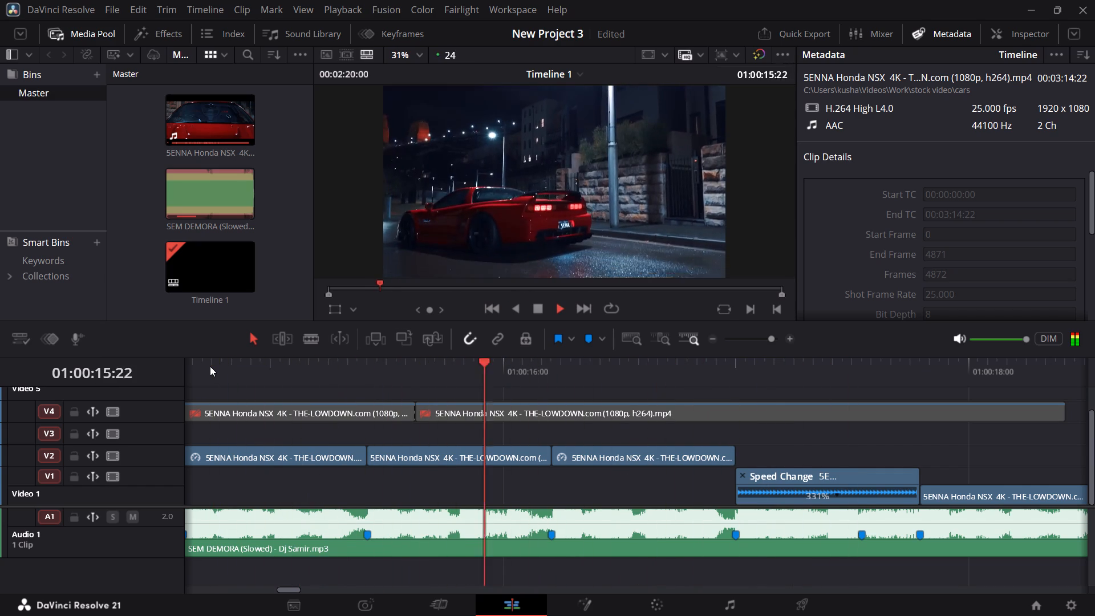
left_click(210, 366)
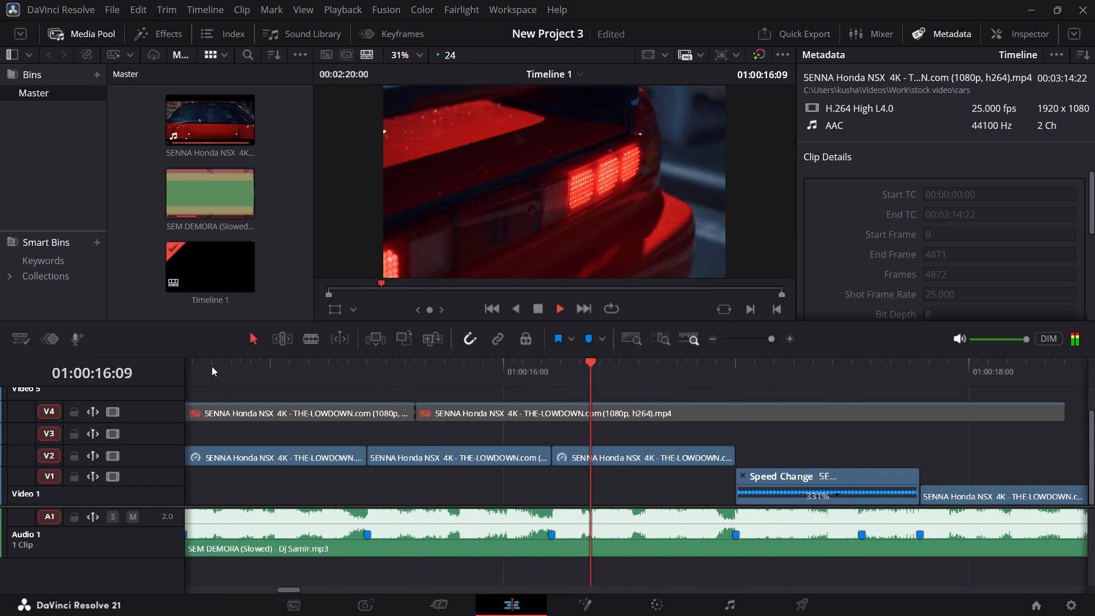
key("space")
left_click(195, 369)
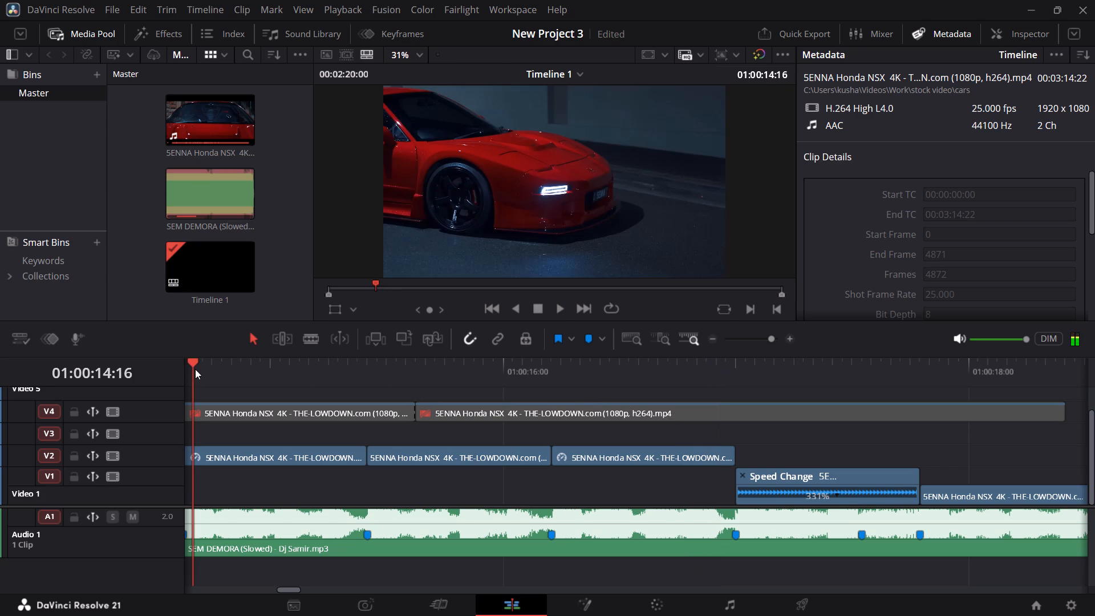
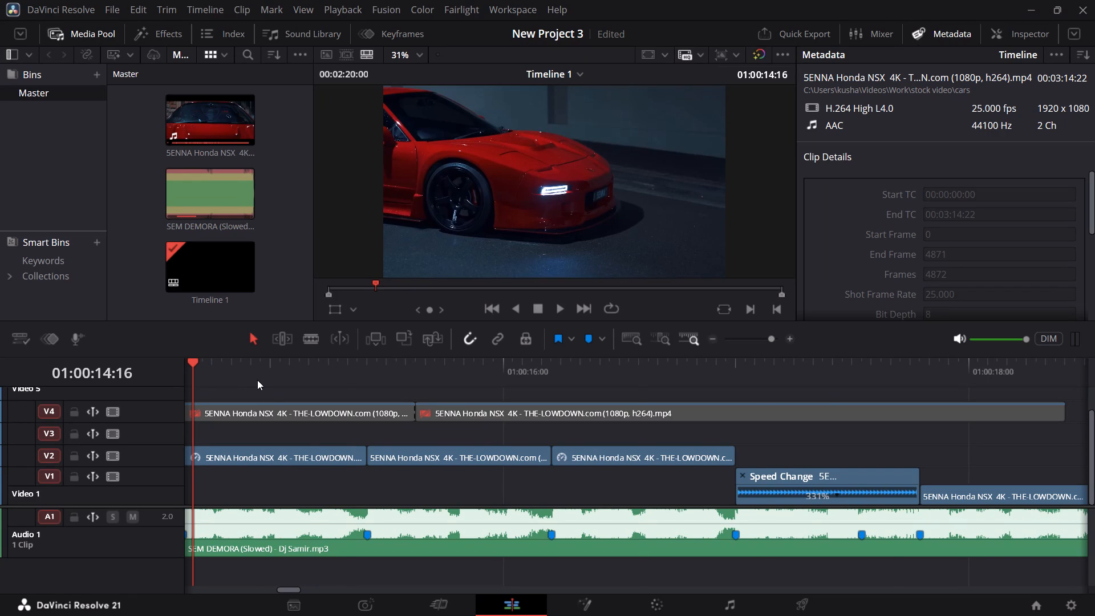
Replay repeatedly from about 01:00:14:03 and 01:00:13:20 through the consecutive V2 clips to check their cuts against the beat.
scroll(257, 380, "down", 4, "alt")
left_click(530, 382)
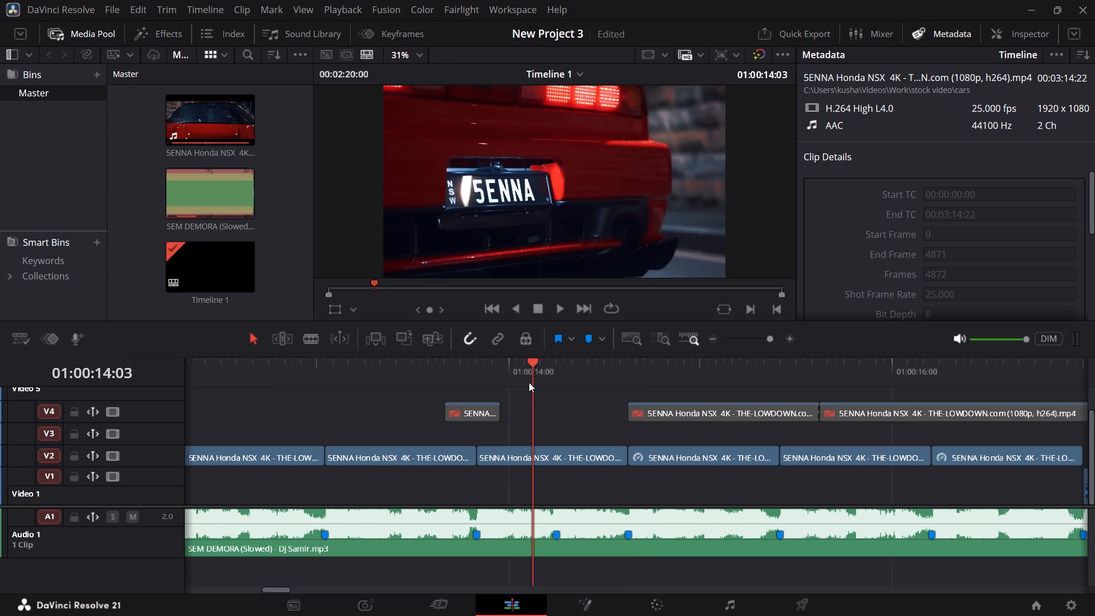
key("space")
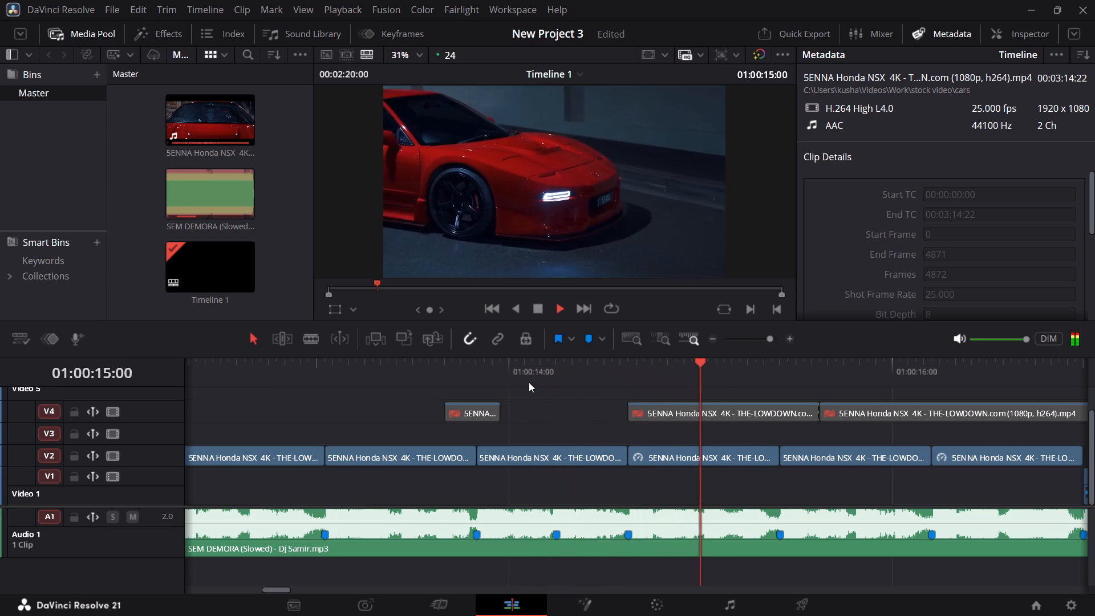
left_click(529, 382)
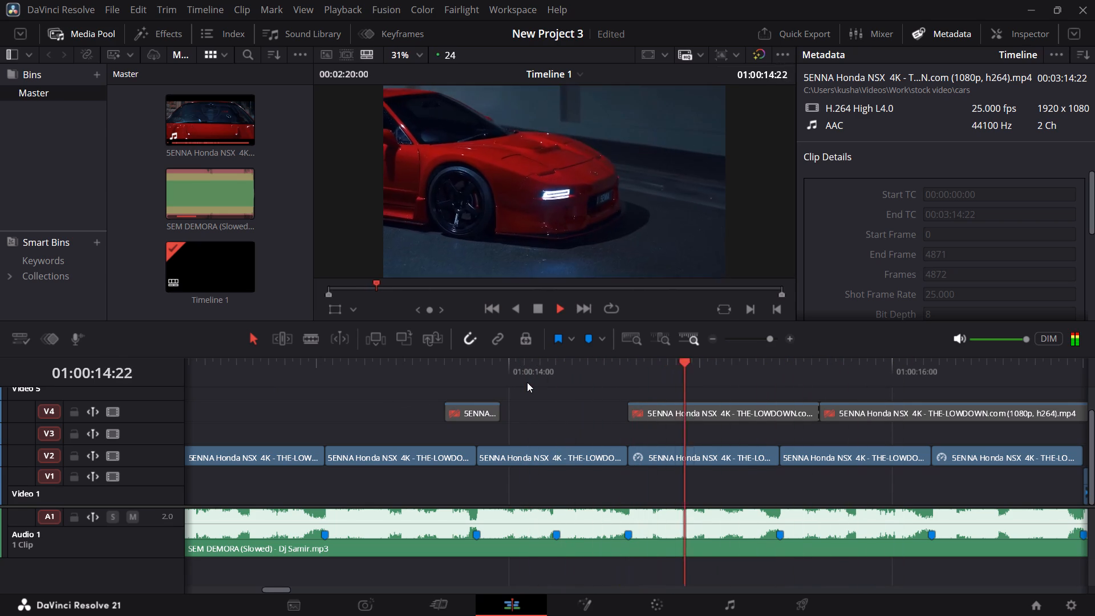
left_click(527, 382)
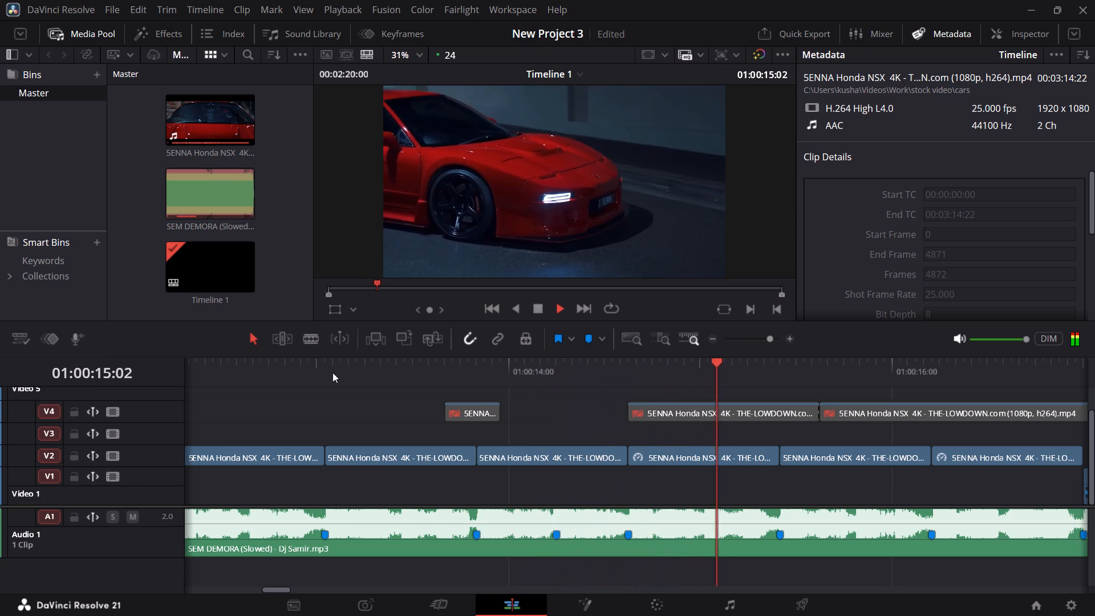
left_click(468, 370)
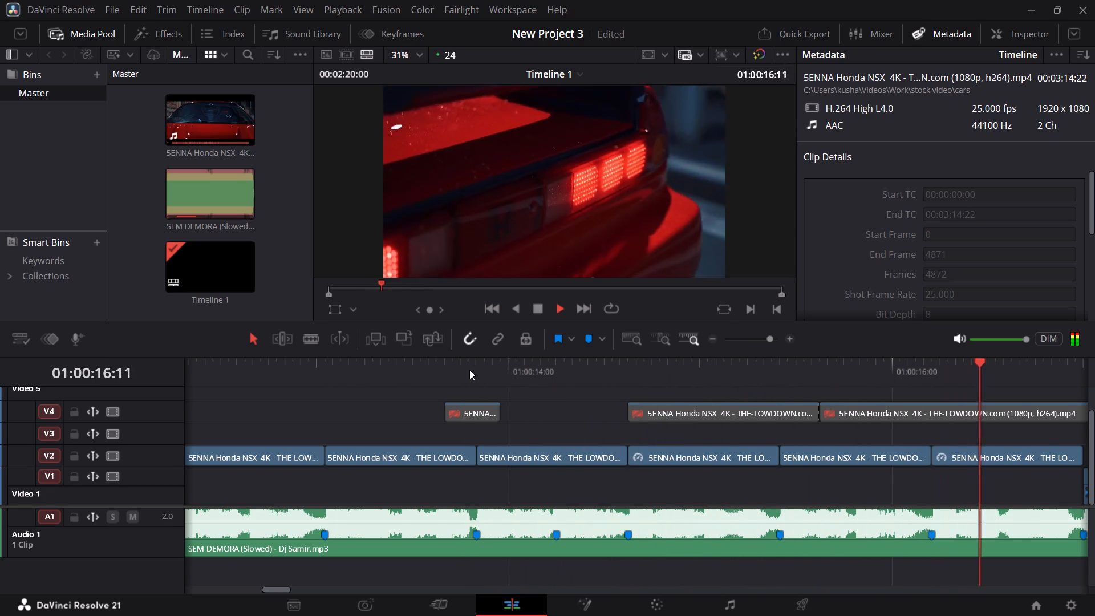
left_click(469, 370)
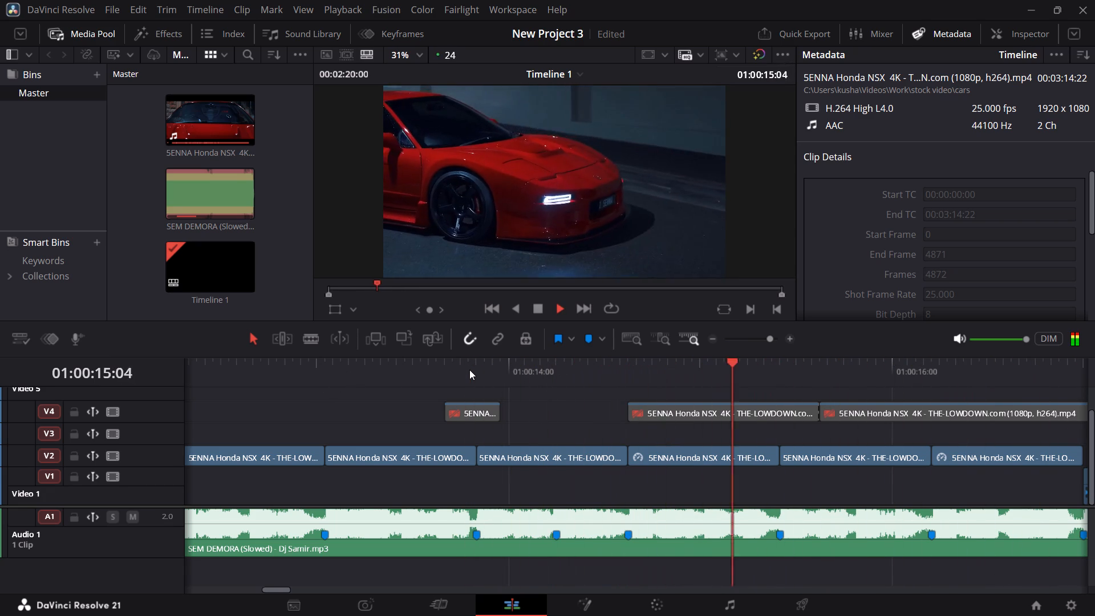
left_click(469, 370)
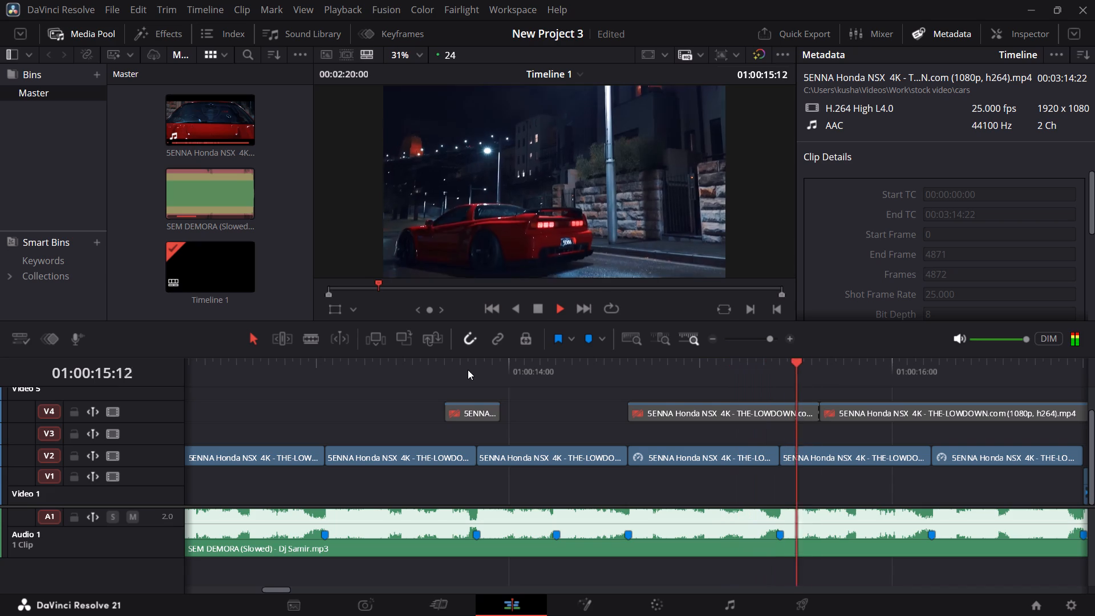
left_click(468, 370)
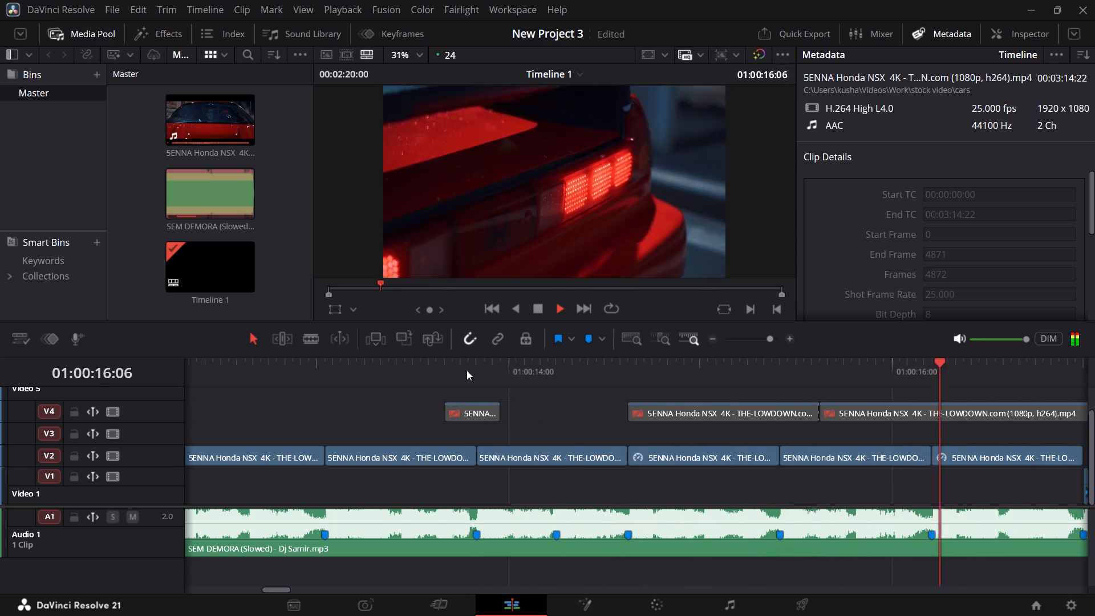
left_click(467, 370)
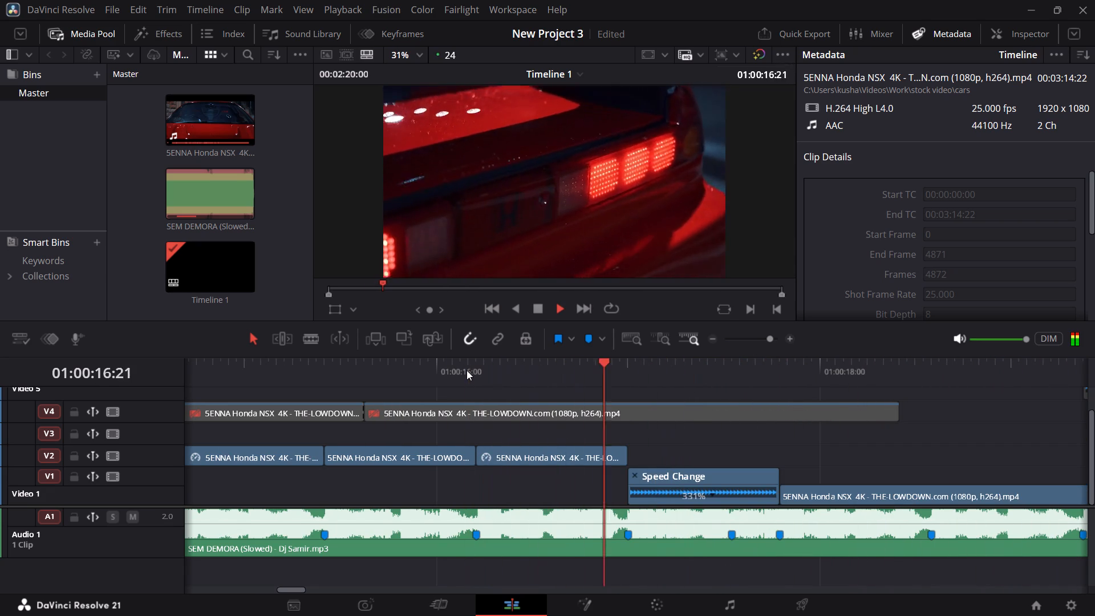
Replay from about 01:00:15:13 through the taillight clip into the sped-up V1 clip to check the cut timing against the music.
left_click(354, 375)
left_click(344, 379)
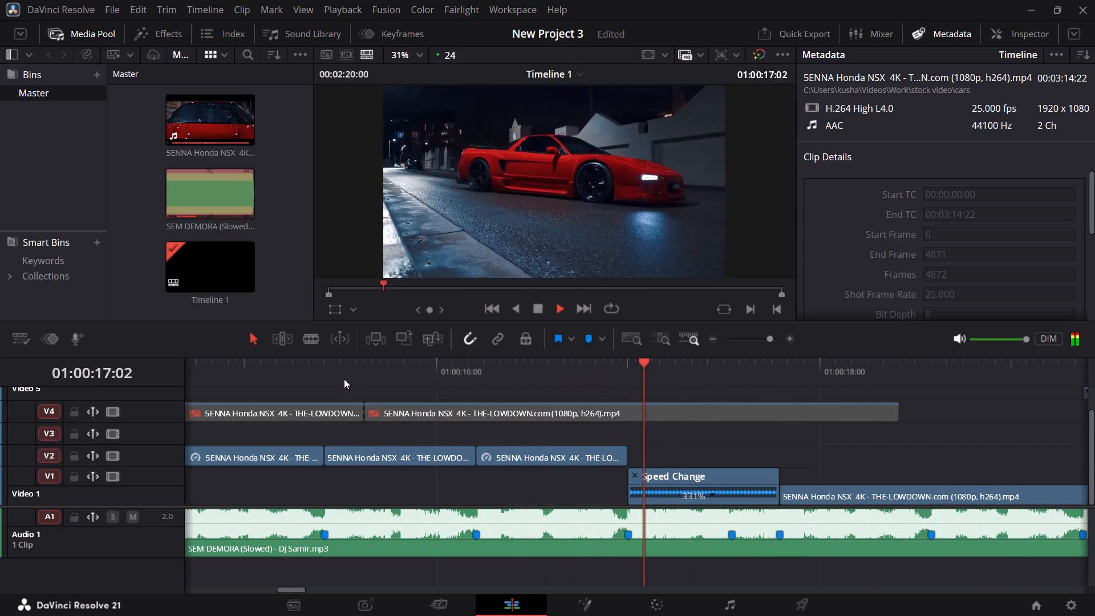
left_click(344, 379)
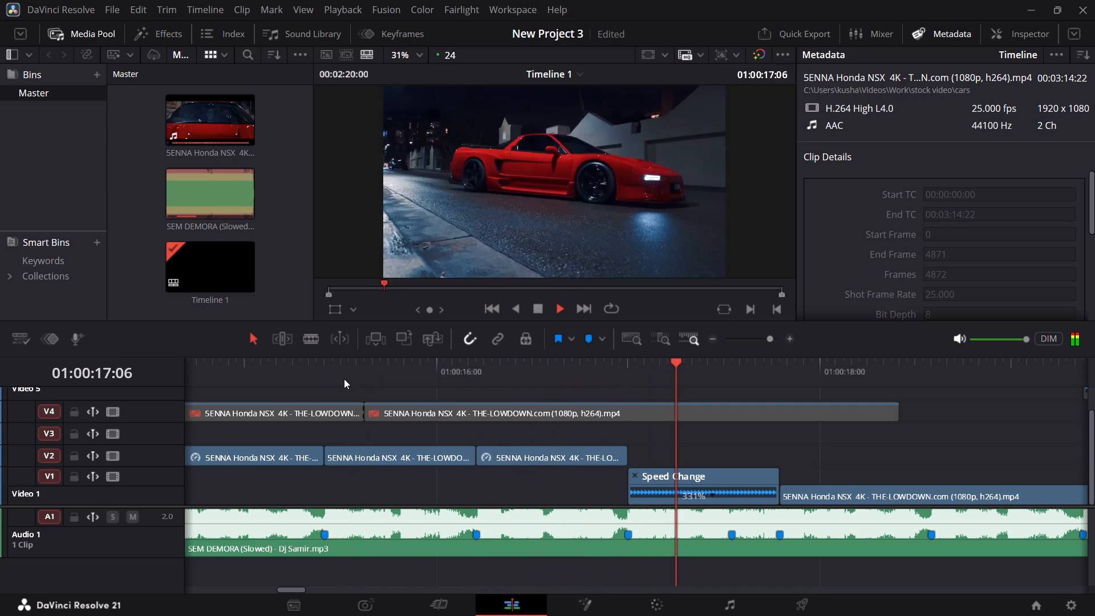
left_click(344, 379)
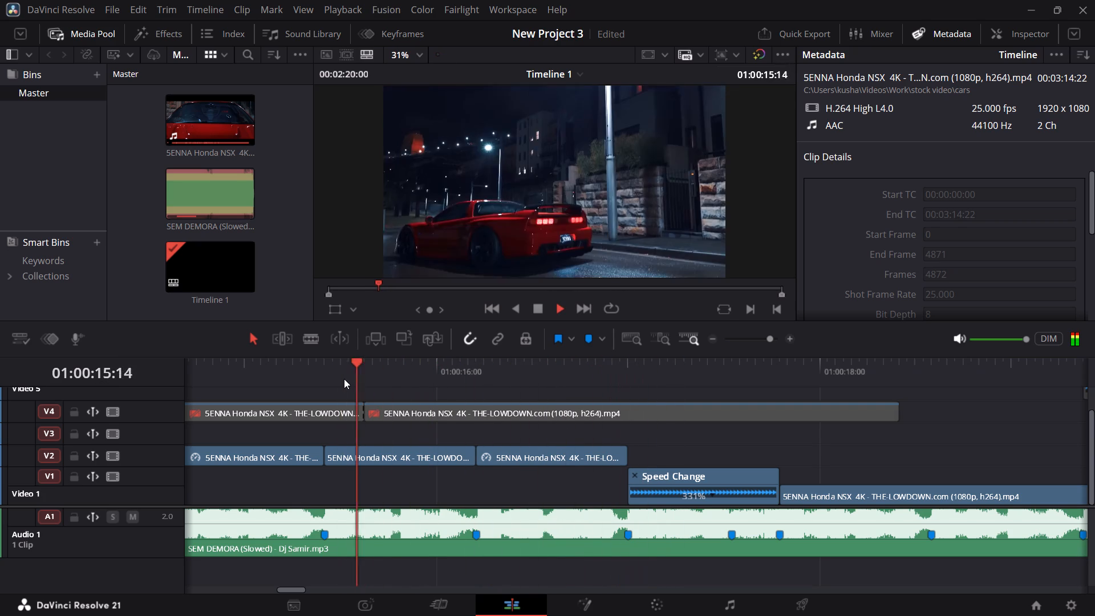
key("space")
Scrub between about 01:00:15:15 and 01:00:16:07 to examine the V2 cut from the rear street shot to the taillight clip.
left_click_drag(336, 375, 365, 375)
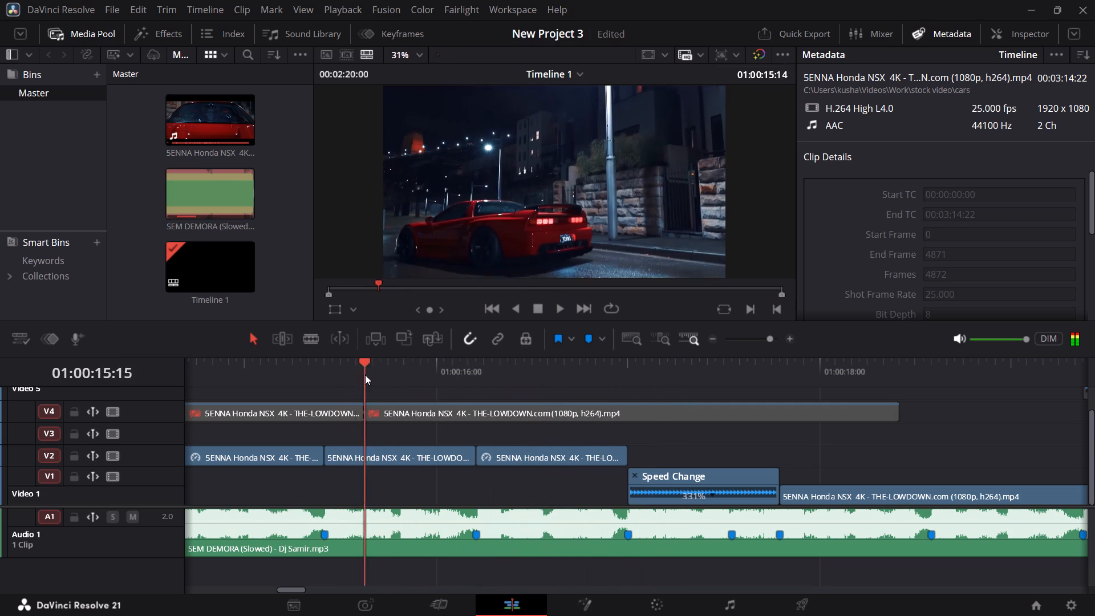
left_click_drag(365, 375, 453, 377)
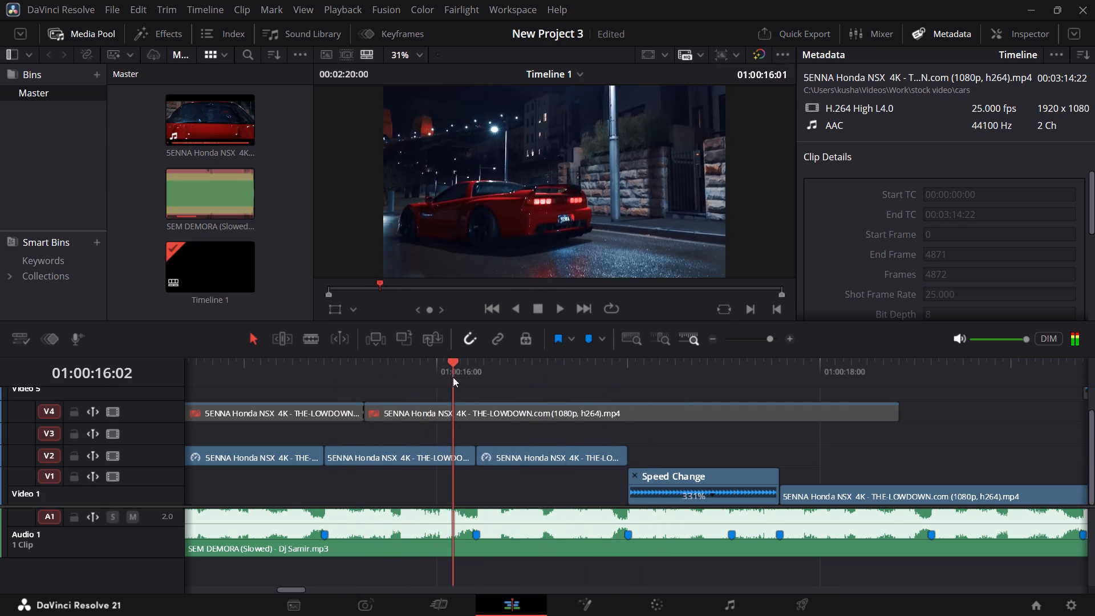
left_click_drag(453, 377, 477, 380)
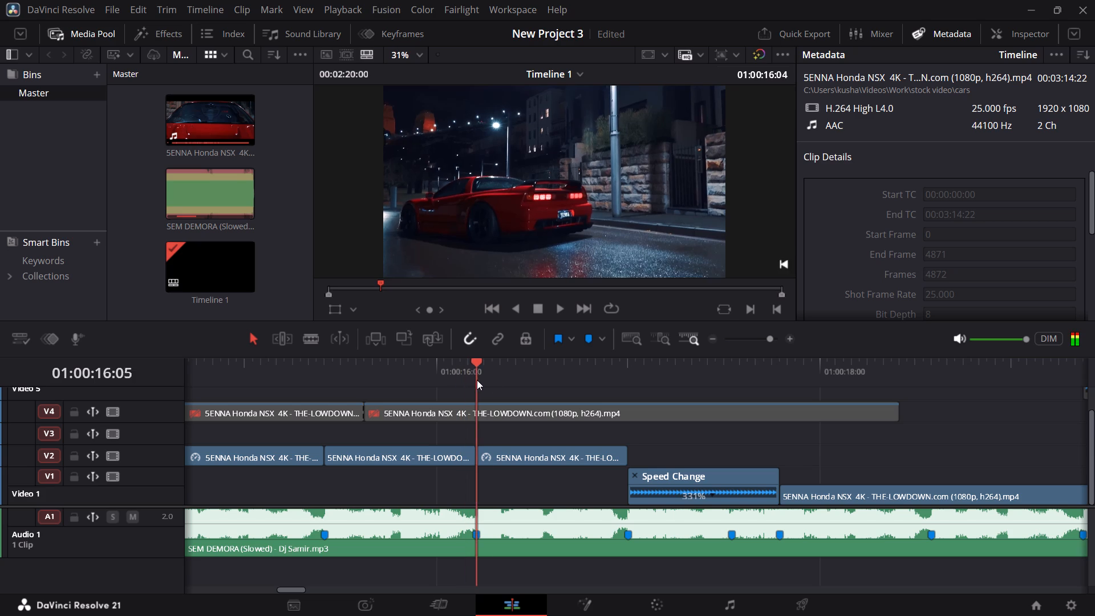
left_click_drag(477, 380, 486, 387)
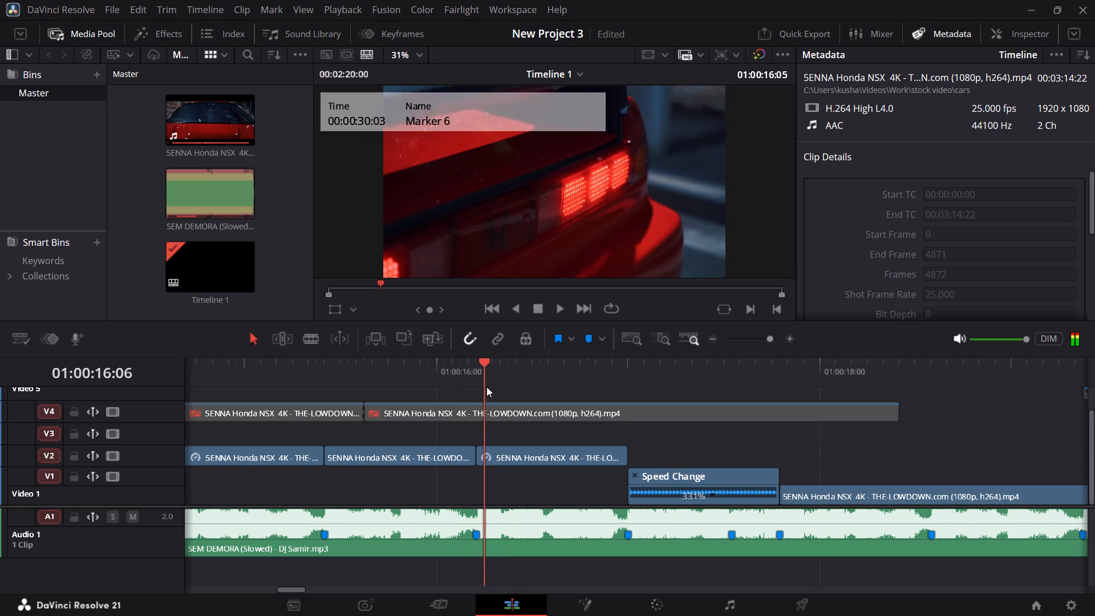
left_click_drag(486, 387, 491, 389)
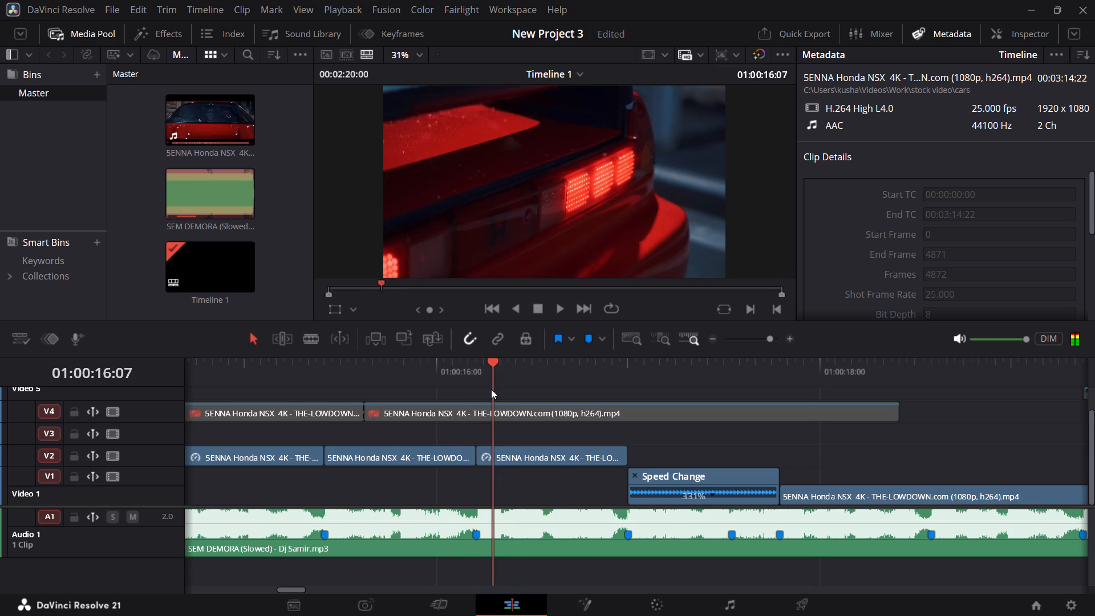
left_click_drag(491, 389, 447, 390)
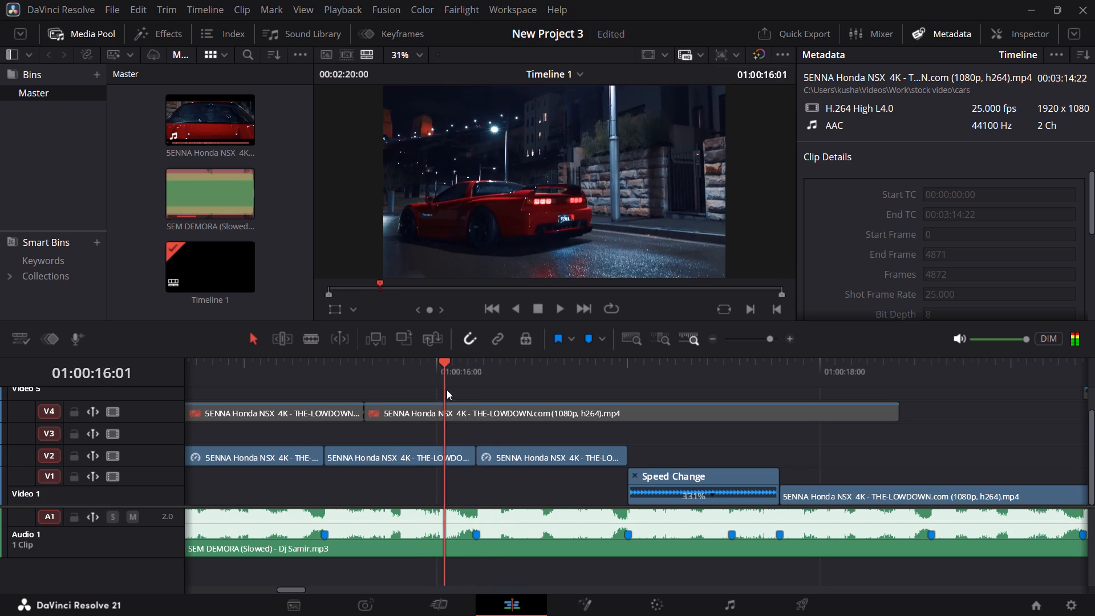
left_click_drag(447, 390, 450, 390)
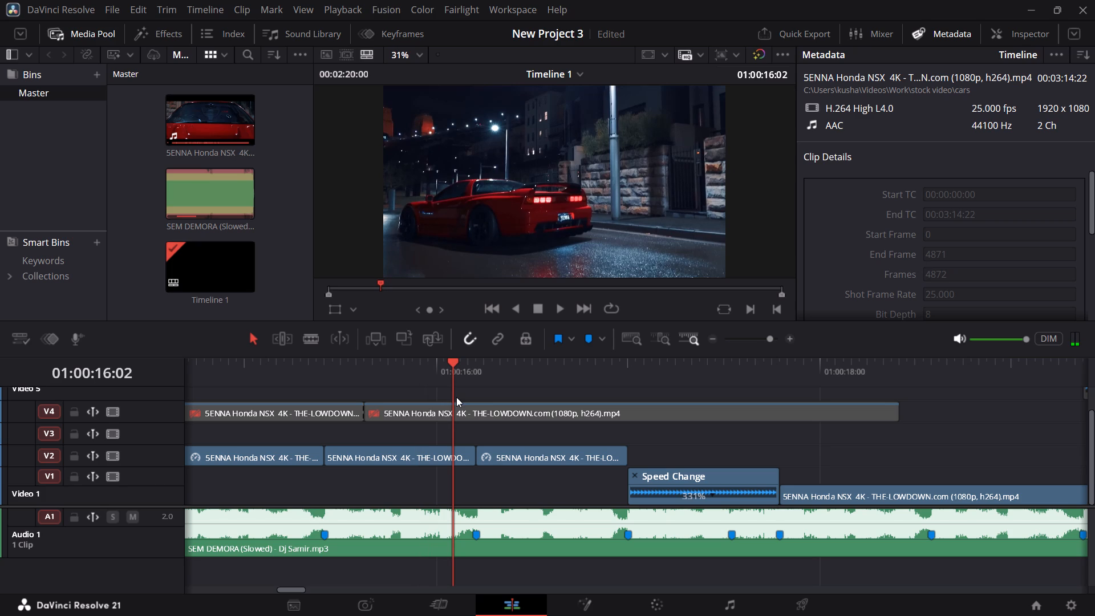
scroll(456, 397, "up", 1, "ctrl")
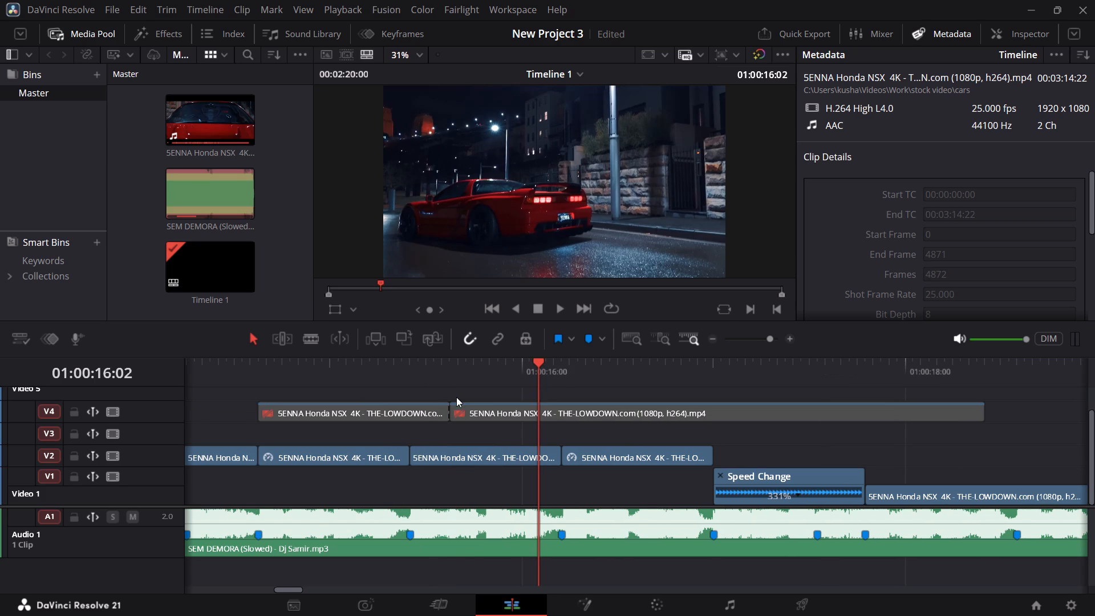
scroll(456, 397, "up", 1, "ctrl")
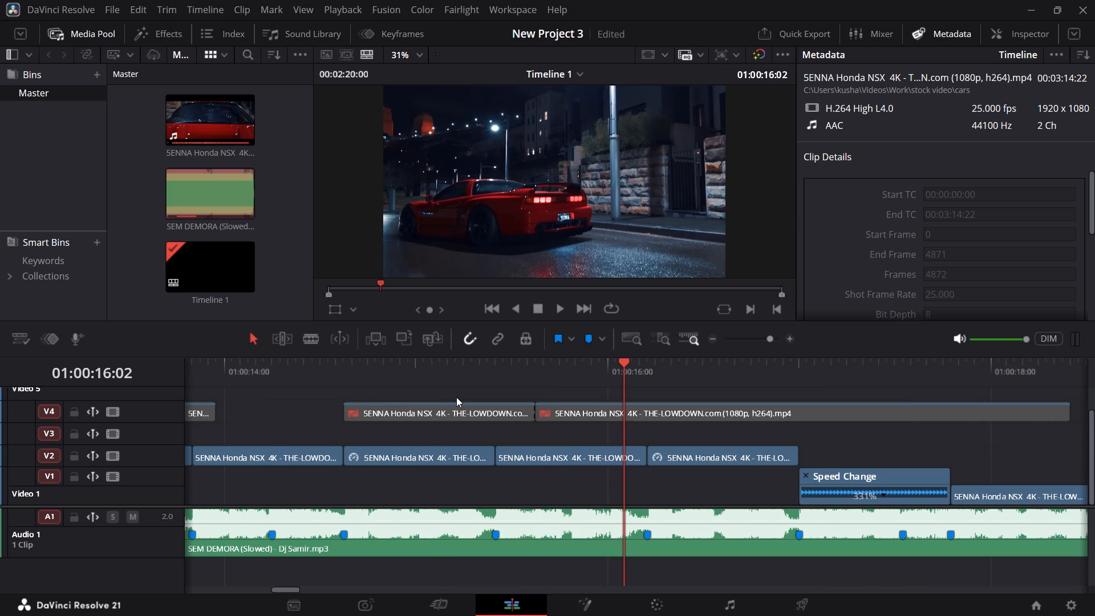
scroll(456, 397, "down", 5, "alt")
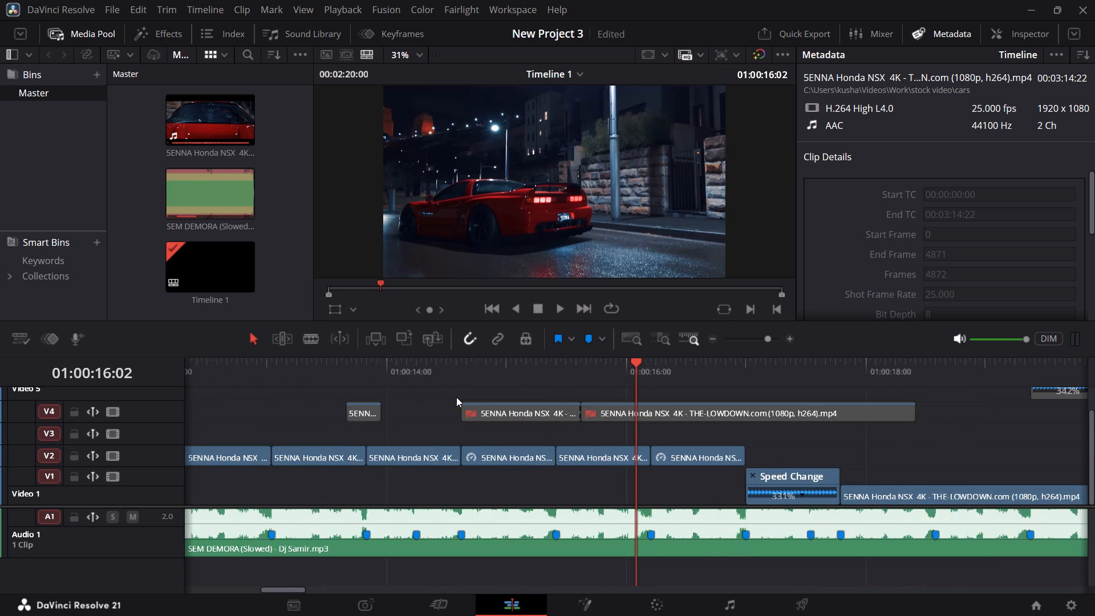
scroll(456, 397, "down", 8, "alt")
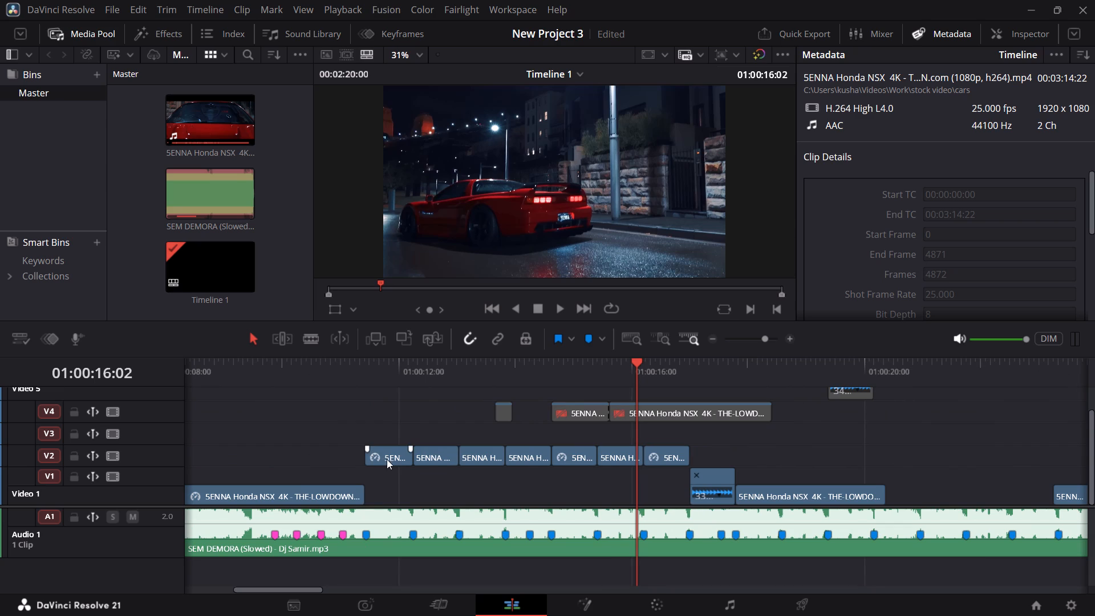